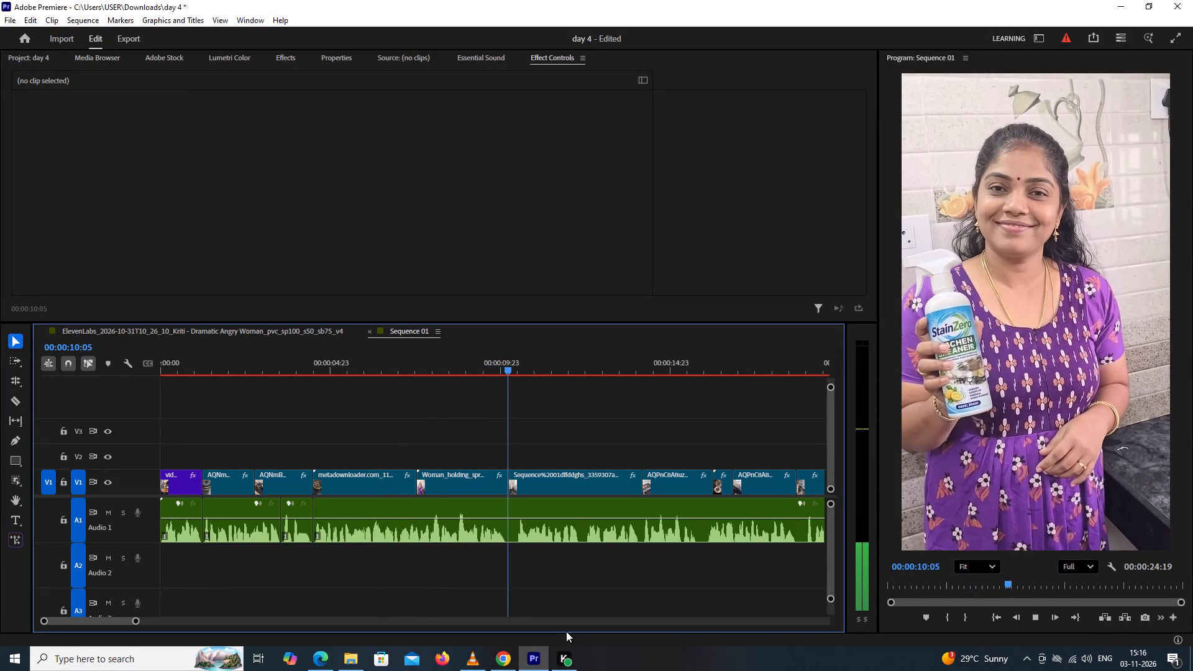
Stop the playback of Sequence 01.
key(space)
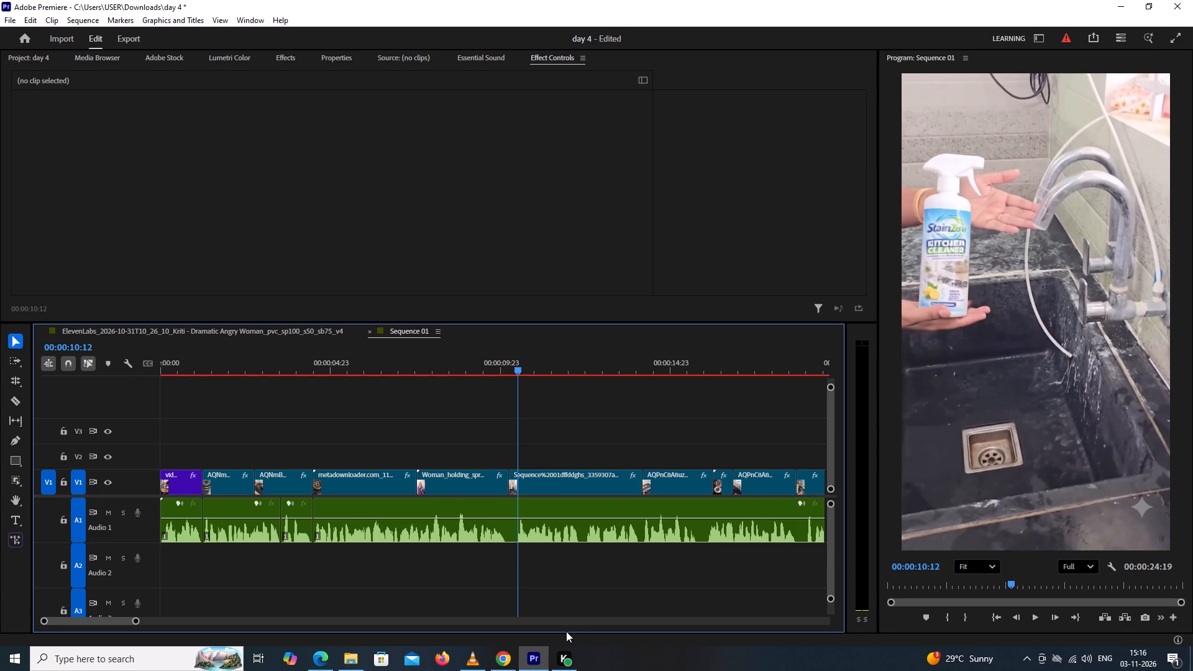
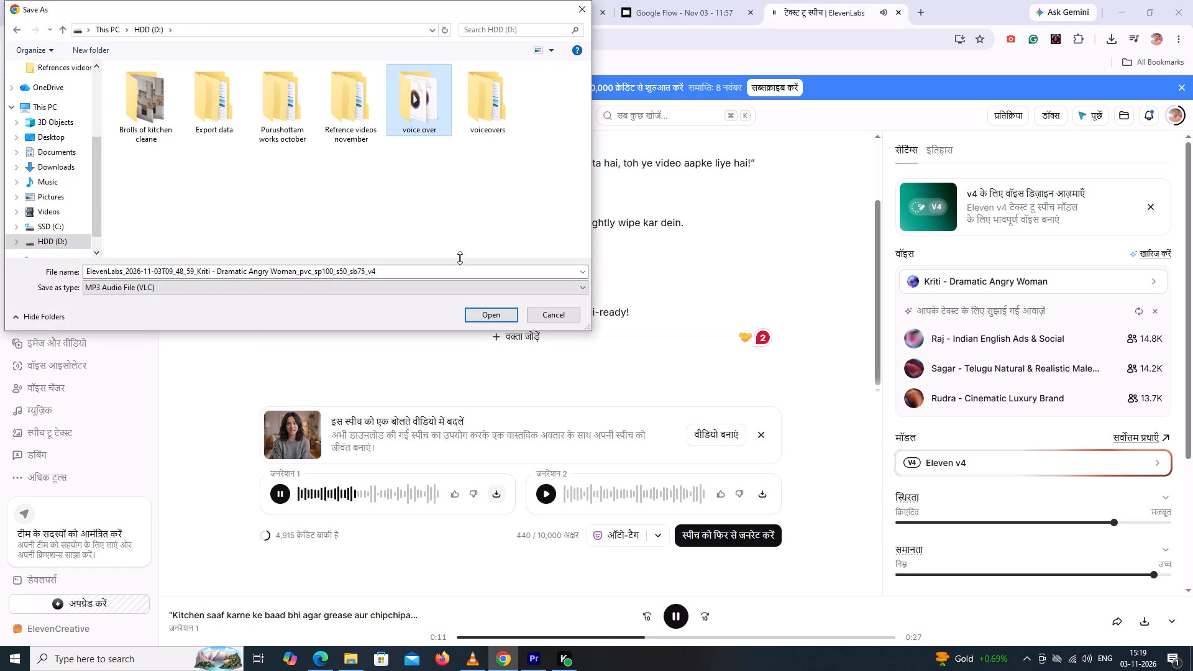
double_click(478, 319)
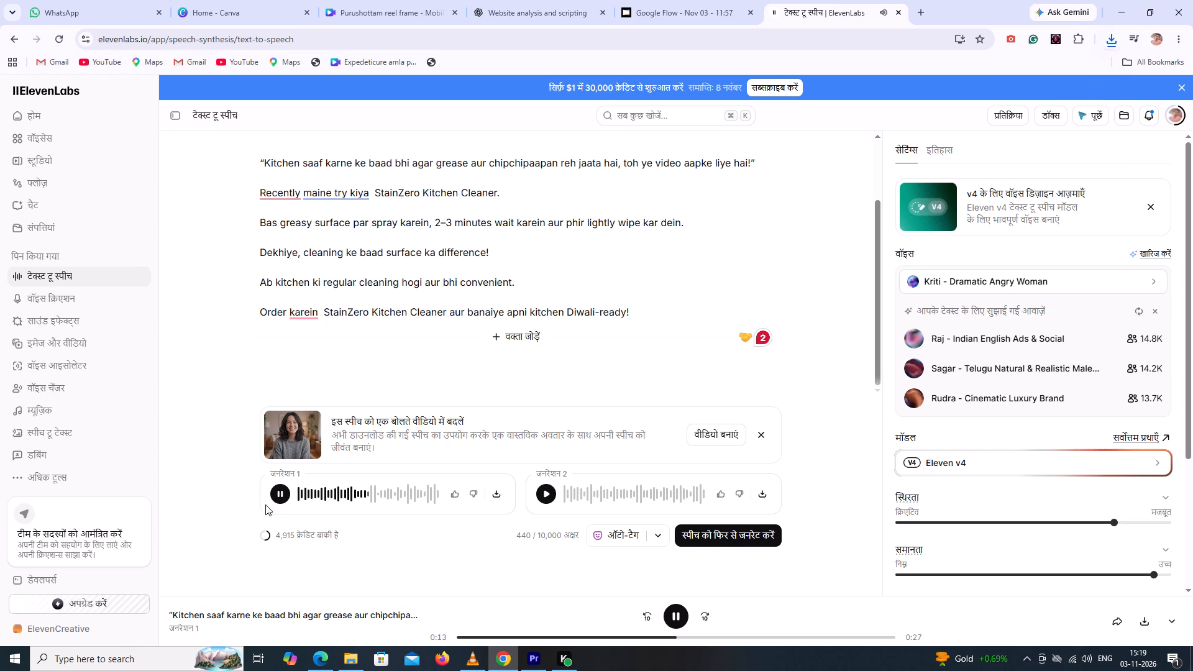
click(283, 500)
Switch to Adobe Premiere and create a new sequence, Sequence 02, with a 1080 by 1920 vertical frame size.
click(541, 663)
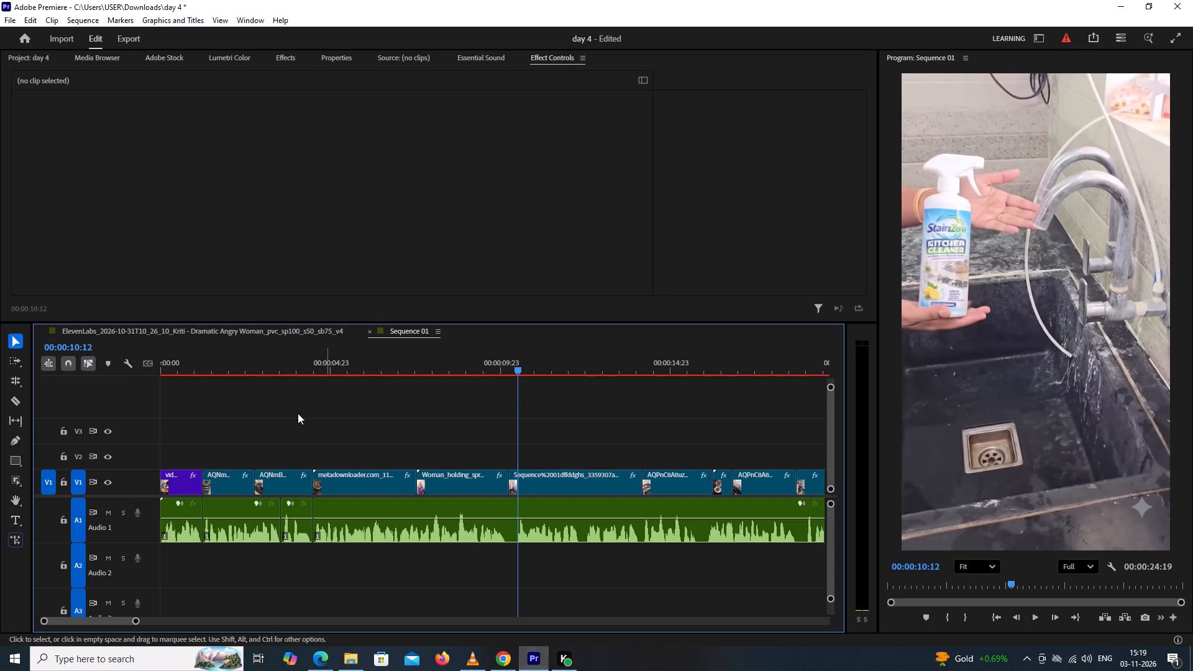
click(6, 22)
click(27, 37)
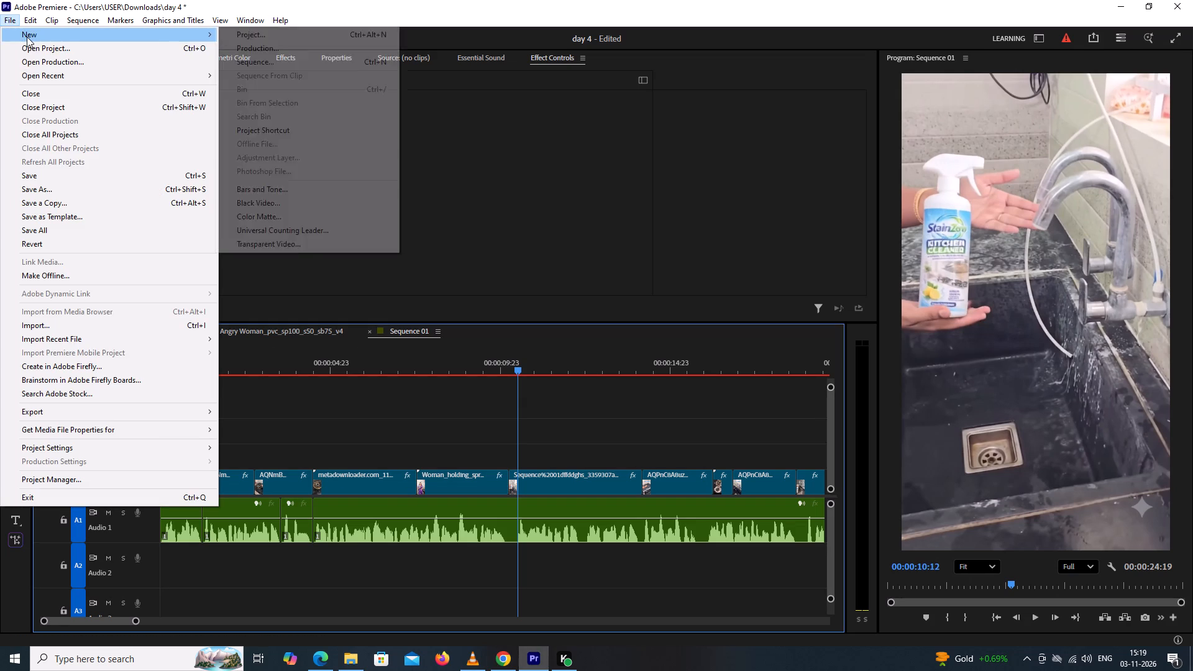
click(245, 66)
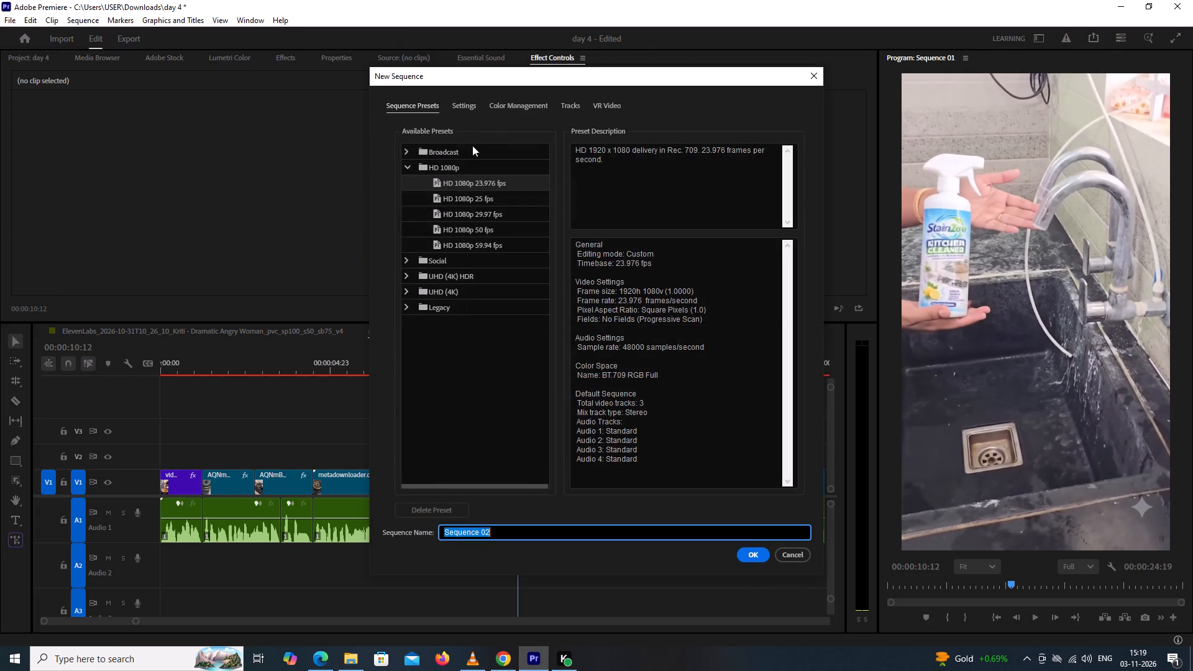
click(470, 103)
double_click(489, 194)
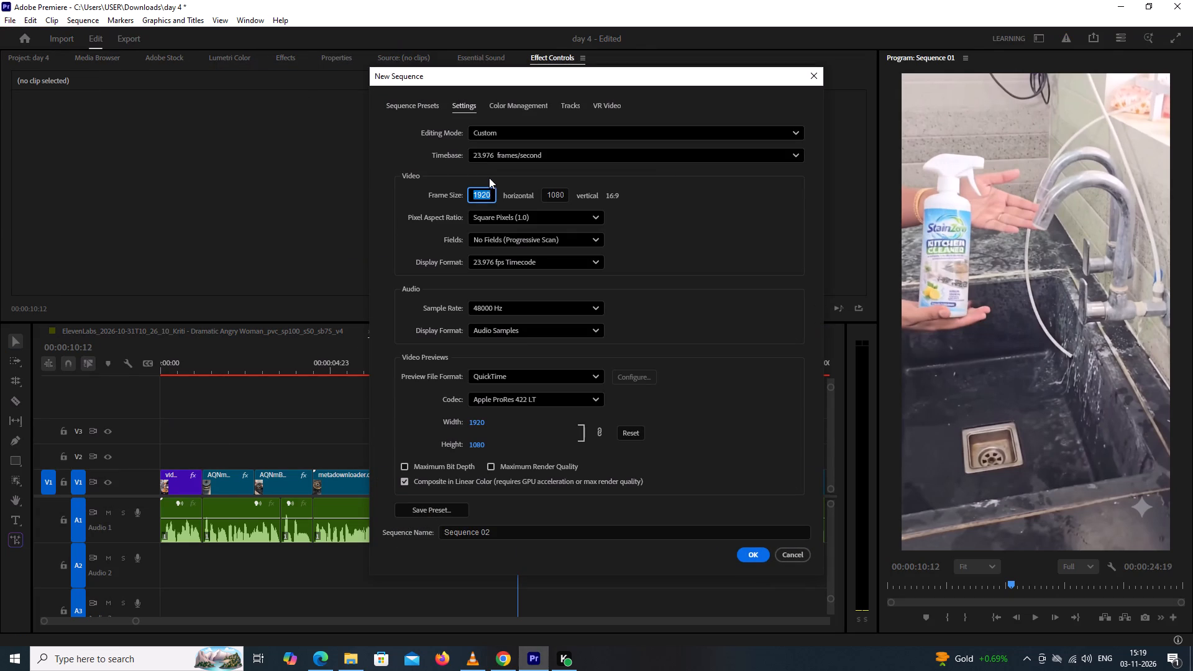
text(1080)
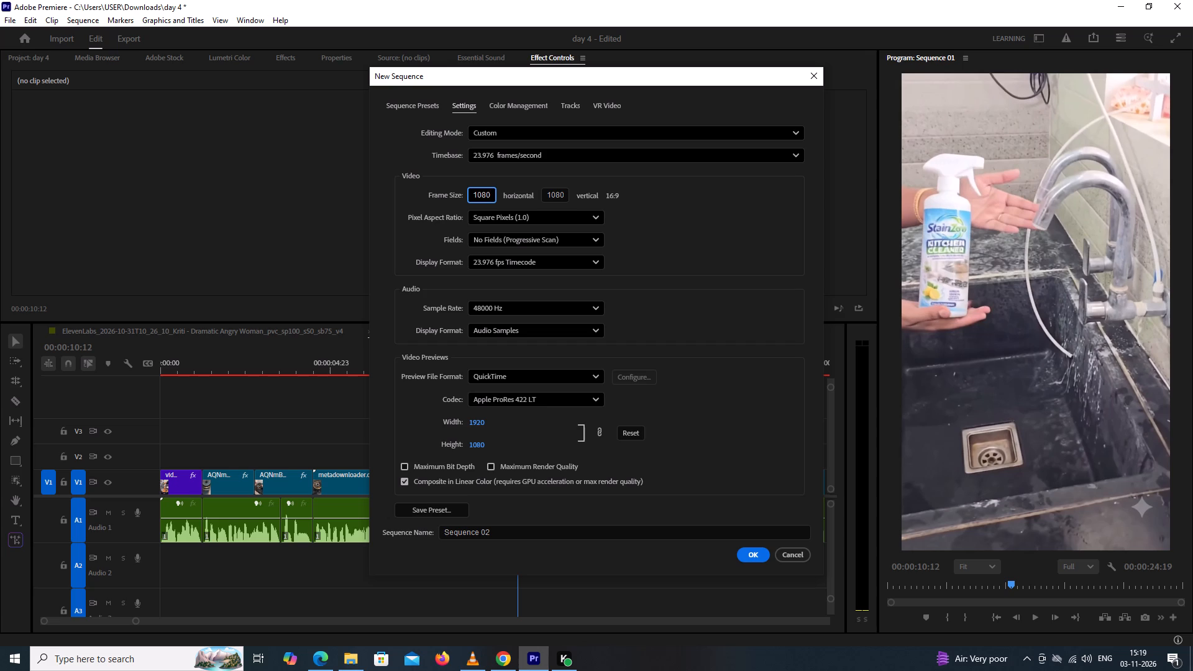
double_click(549, 193)
text(1920)
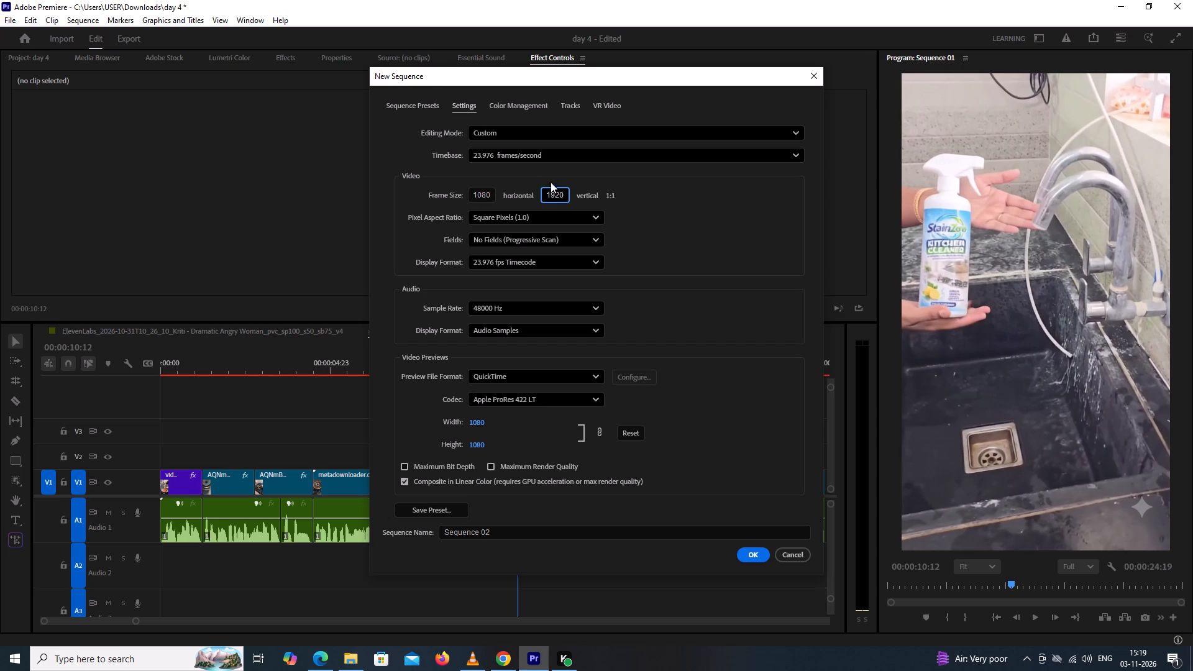
click(761, 554)
click(580, 469)
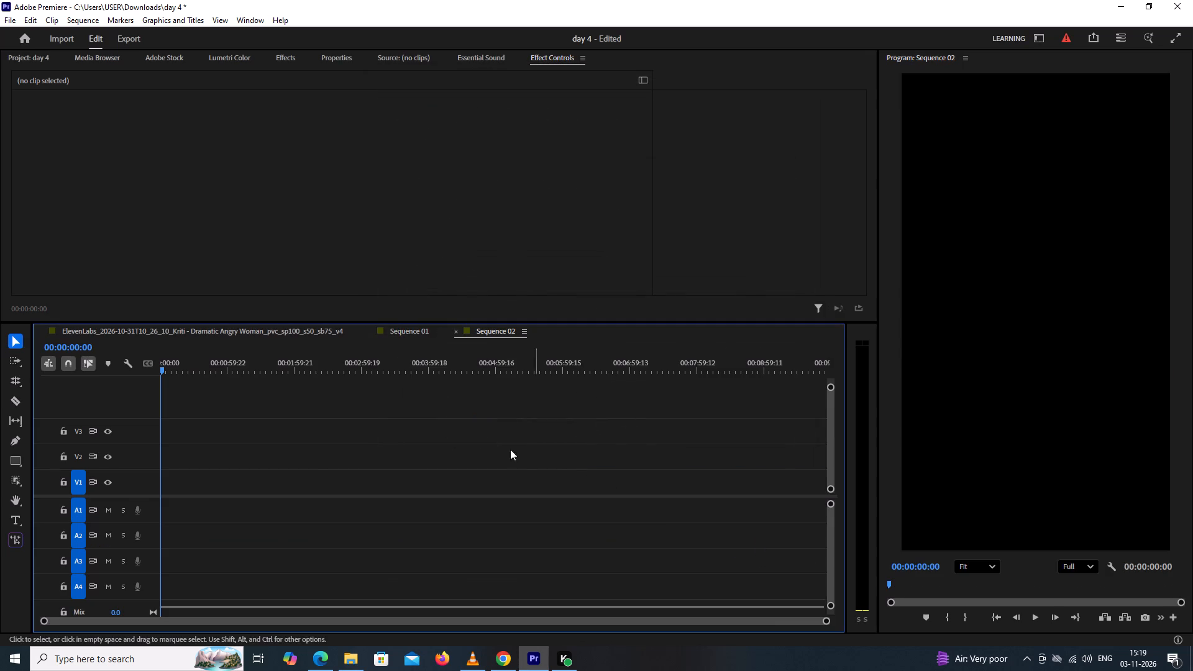
Bring the newly downloaded voice-over from Chrome's downloads to the start of track A1 in Sequence 02 and play its opening.
click(501, 658)
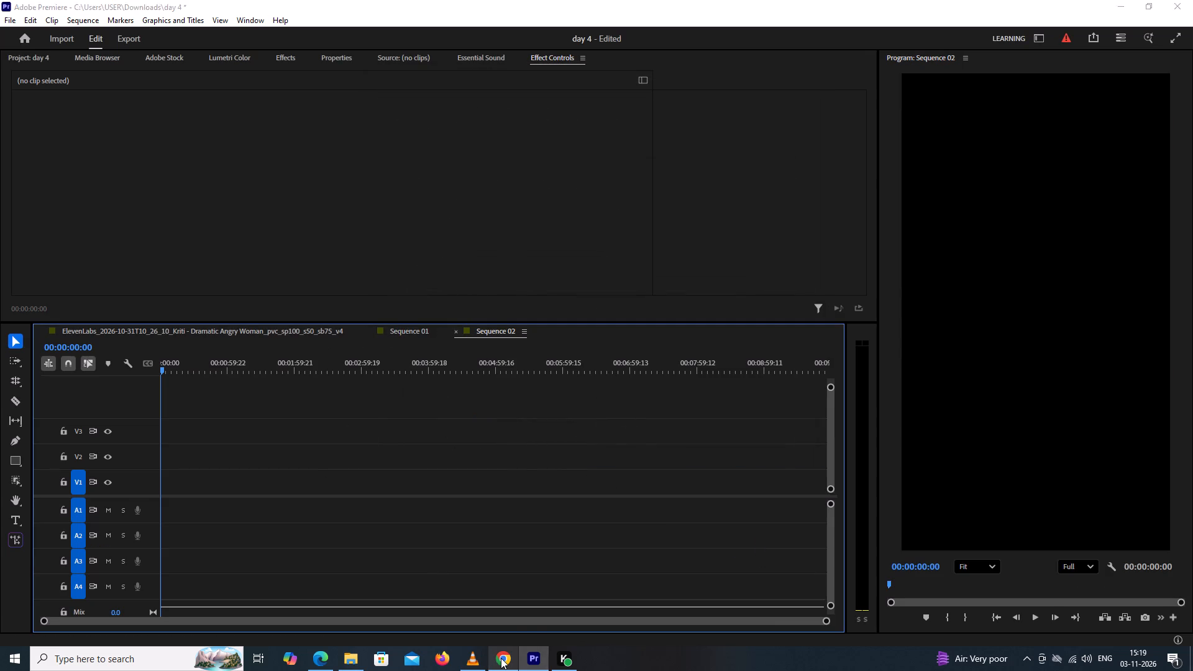
click(1109, 33)
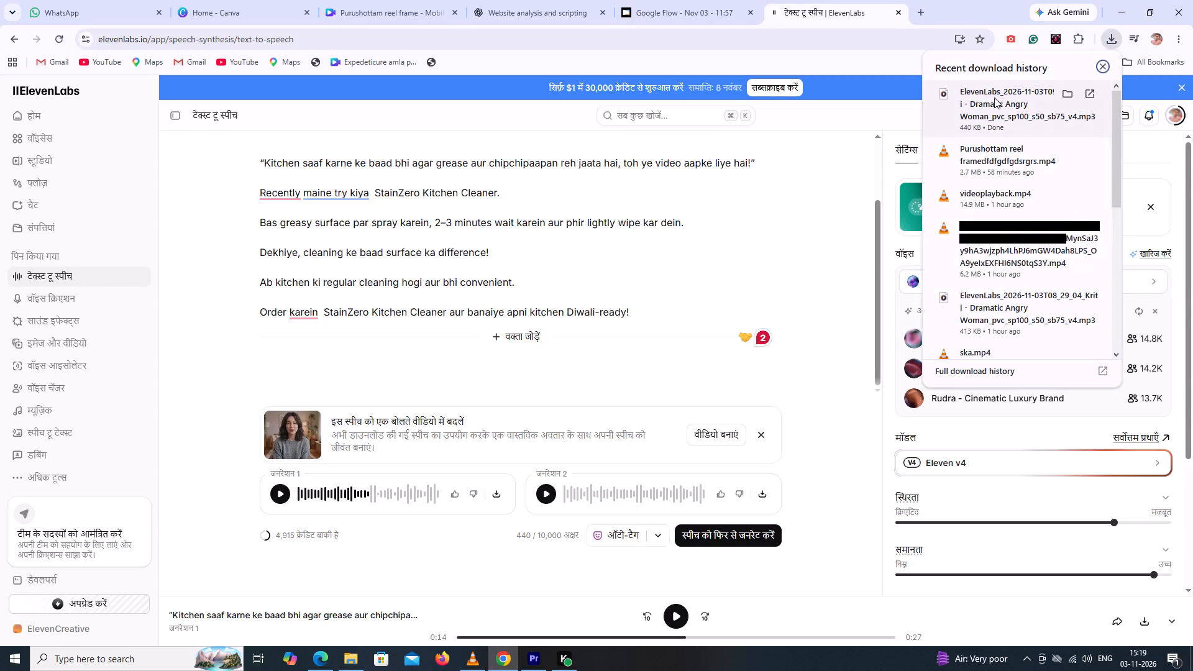
drag(990, 94, 186, 518)
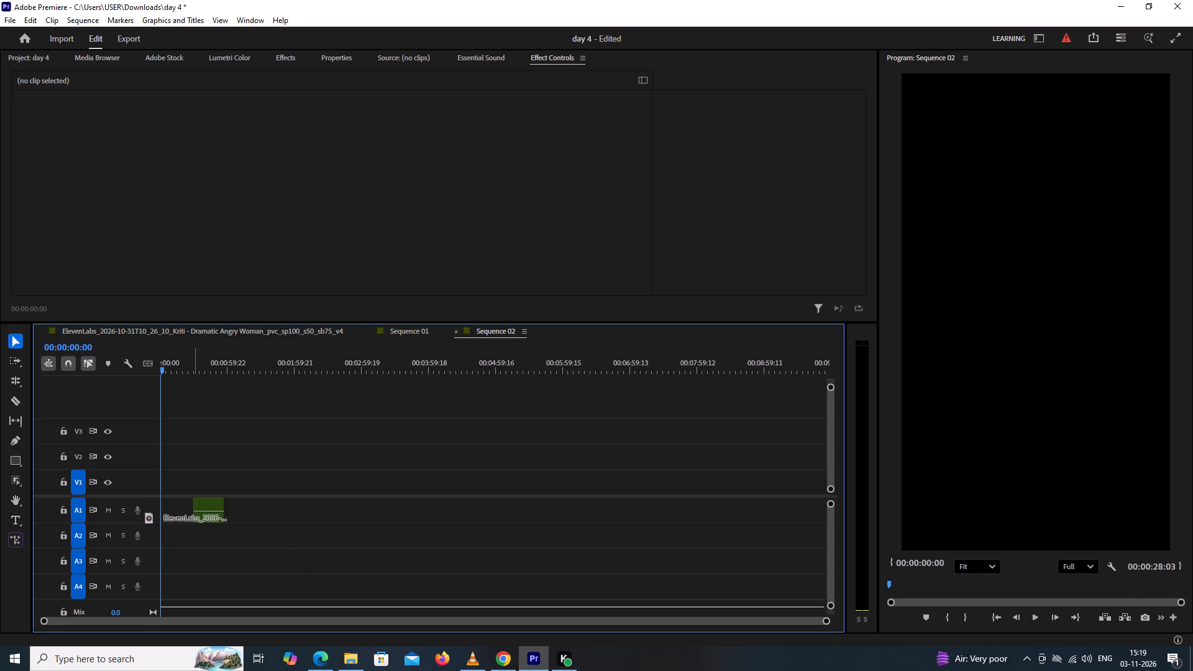
drag(186, 518, 160, 516)
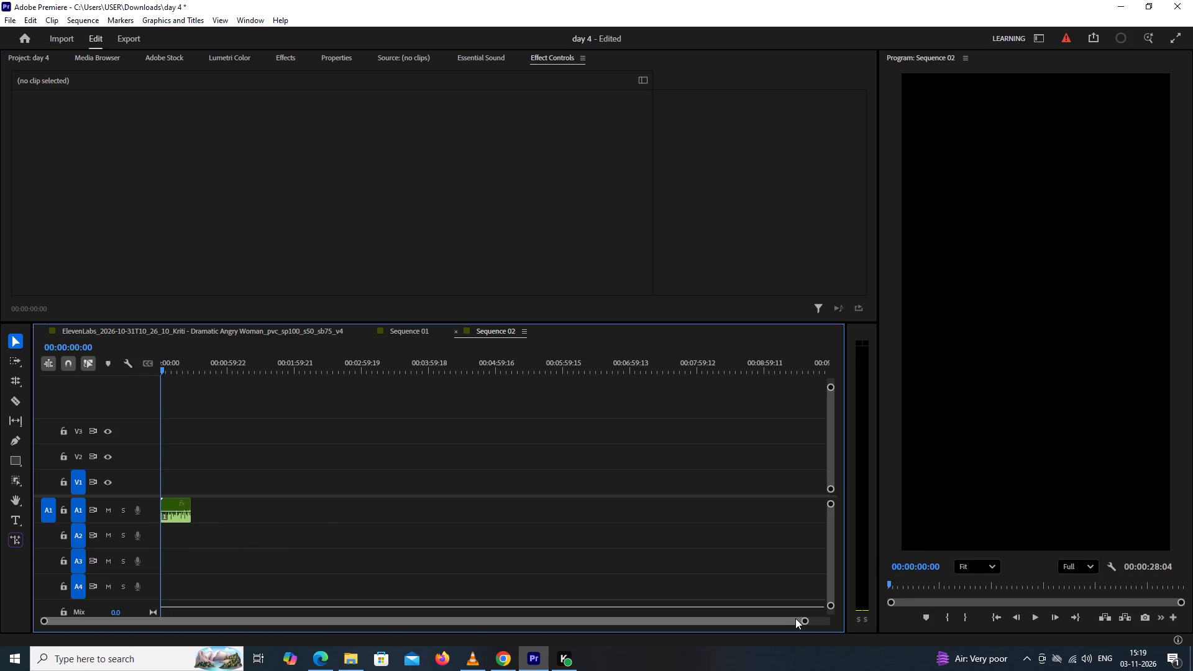
drag(805, 621, 460, 652)
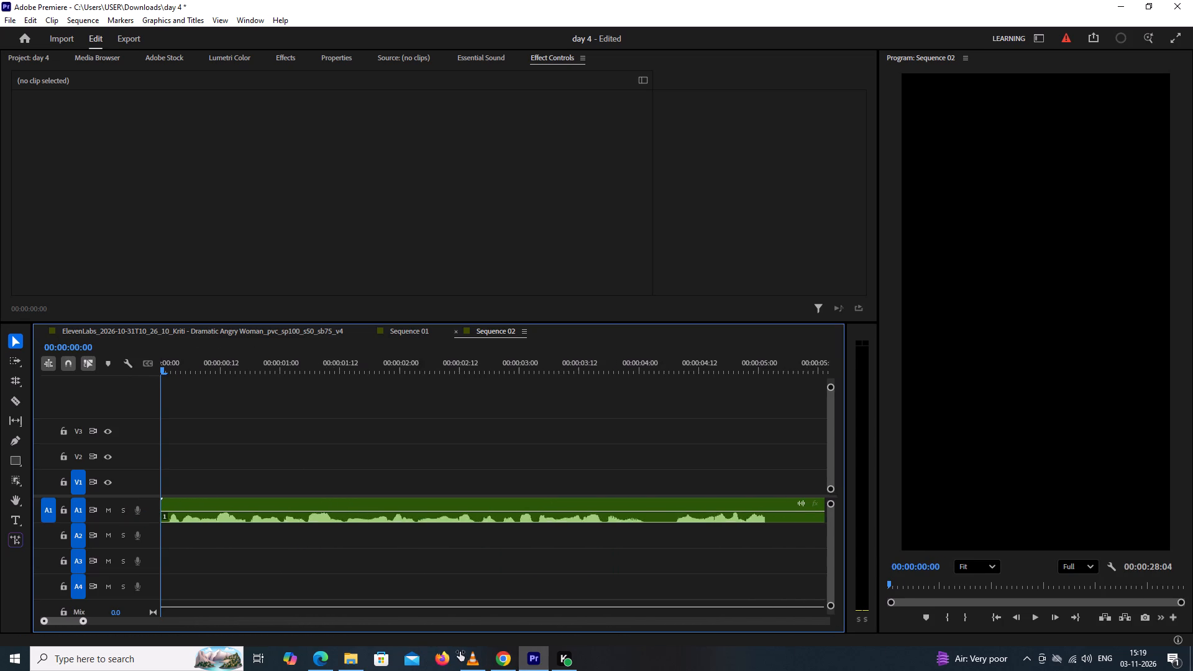
drag(460, 652, 463, 650)
drag(833, 503, 831, 512)
key(space)
click(597, 442)
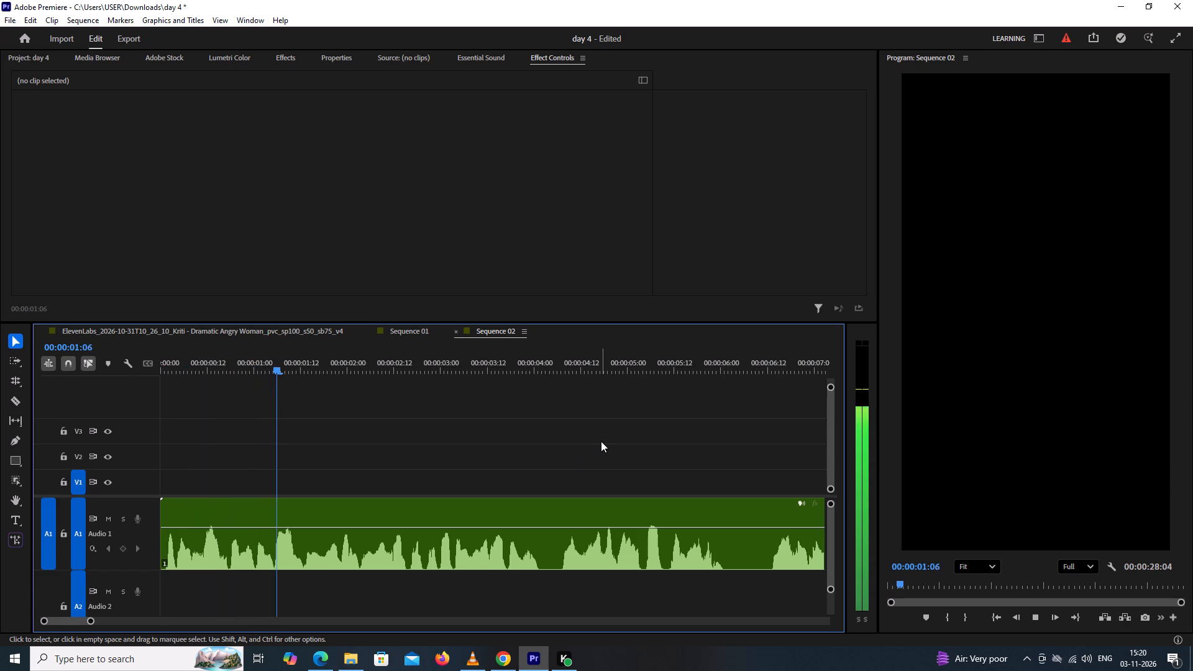
key(space)
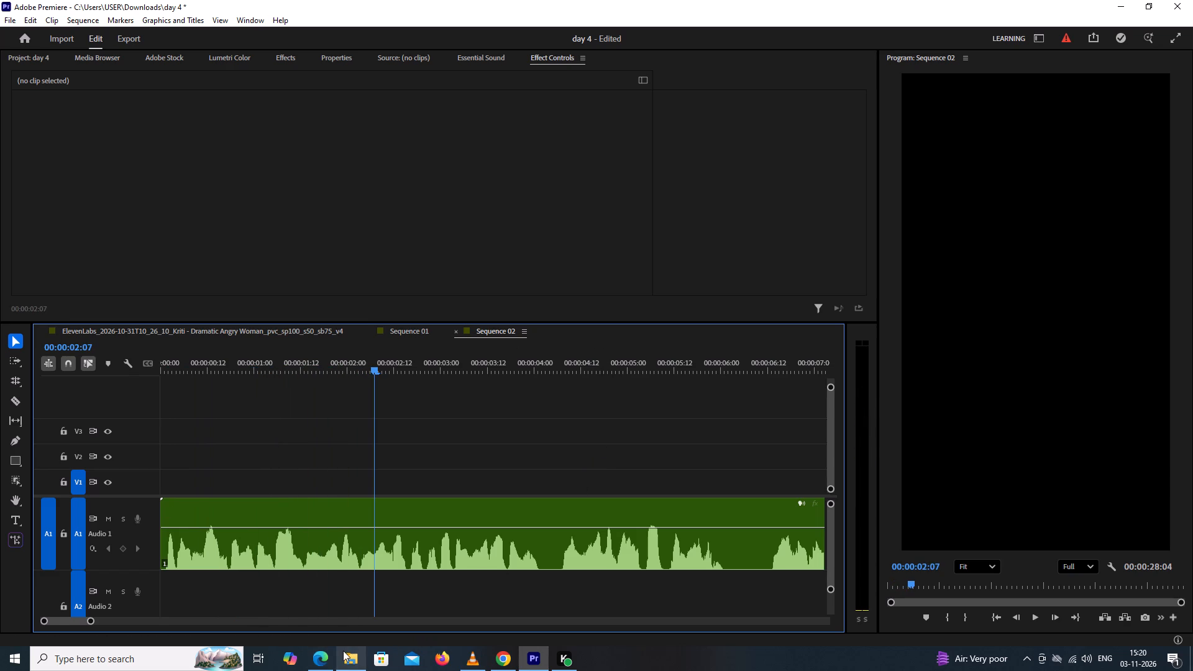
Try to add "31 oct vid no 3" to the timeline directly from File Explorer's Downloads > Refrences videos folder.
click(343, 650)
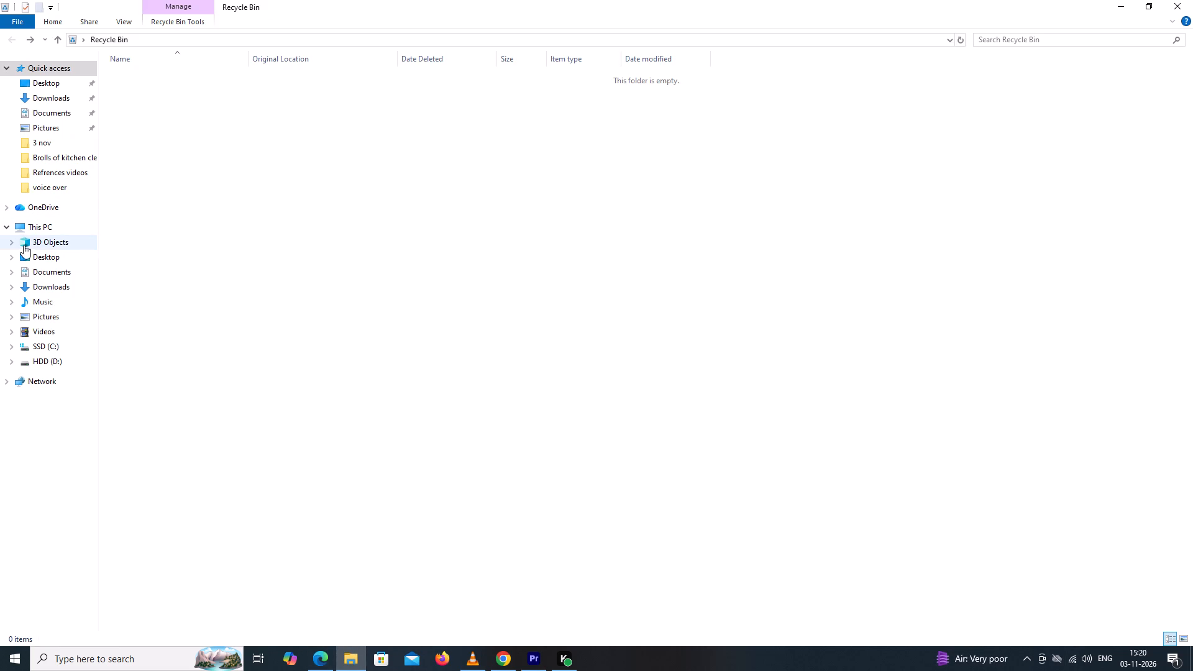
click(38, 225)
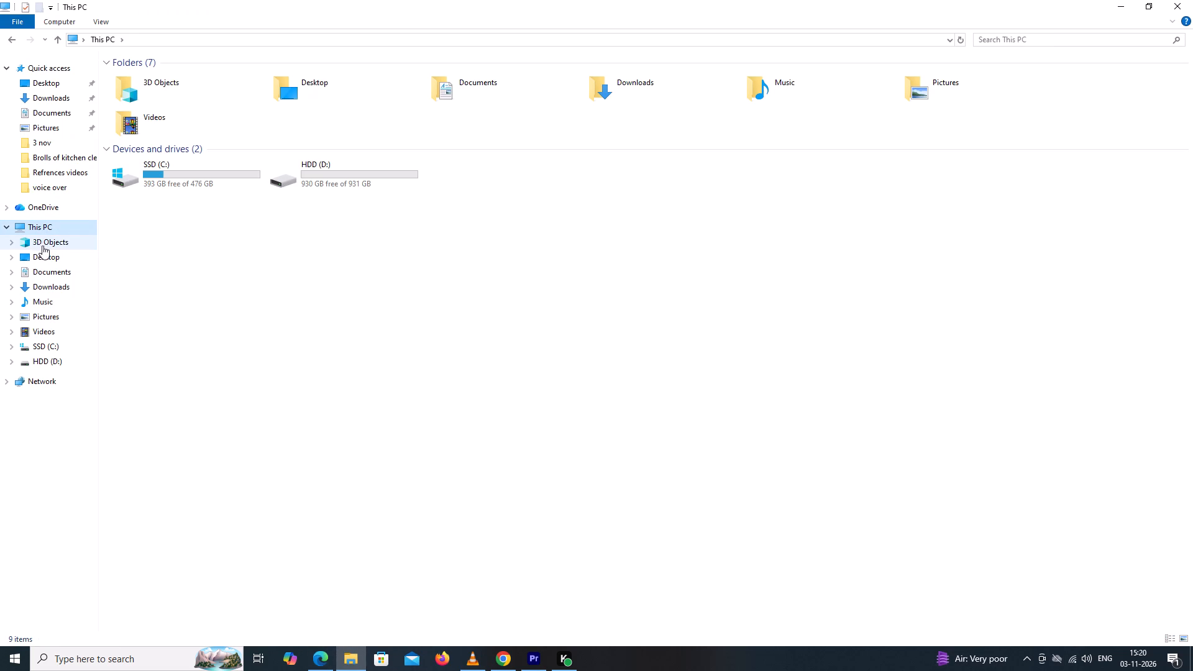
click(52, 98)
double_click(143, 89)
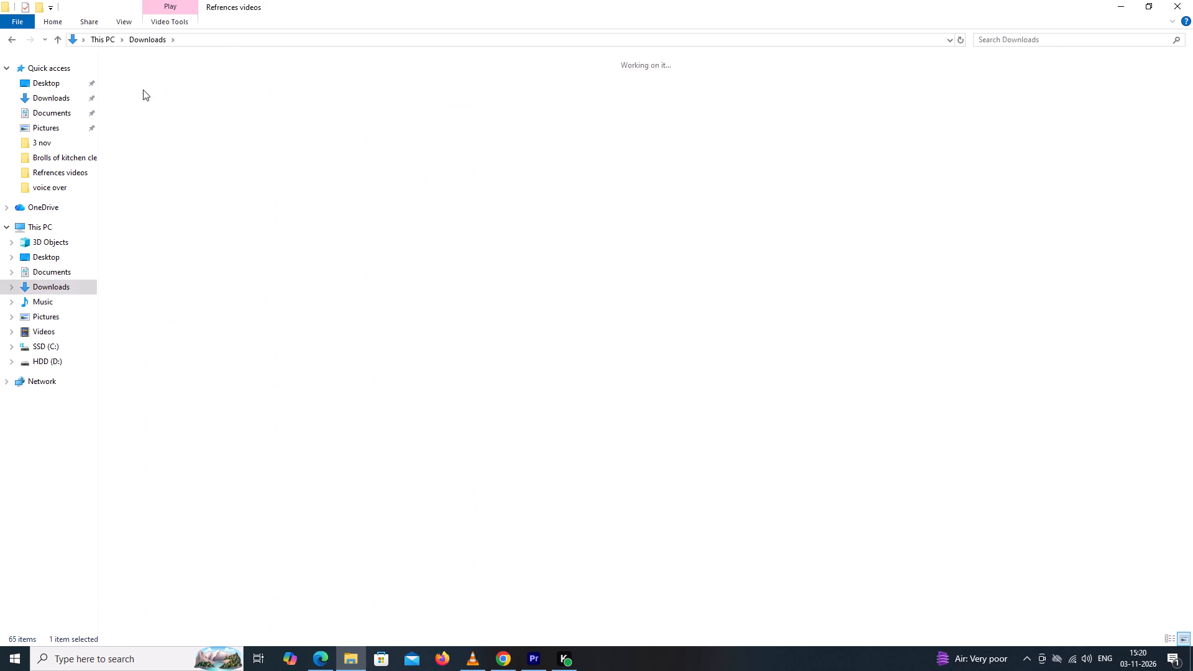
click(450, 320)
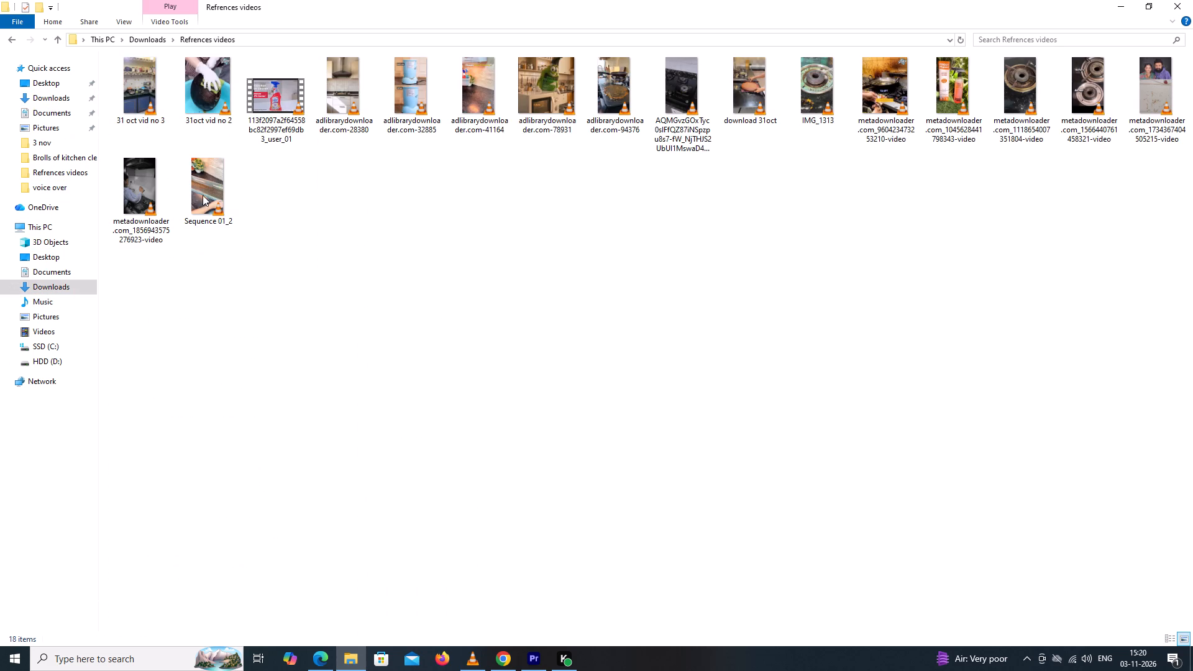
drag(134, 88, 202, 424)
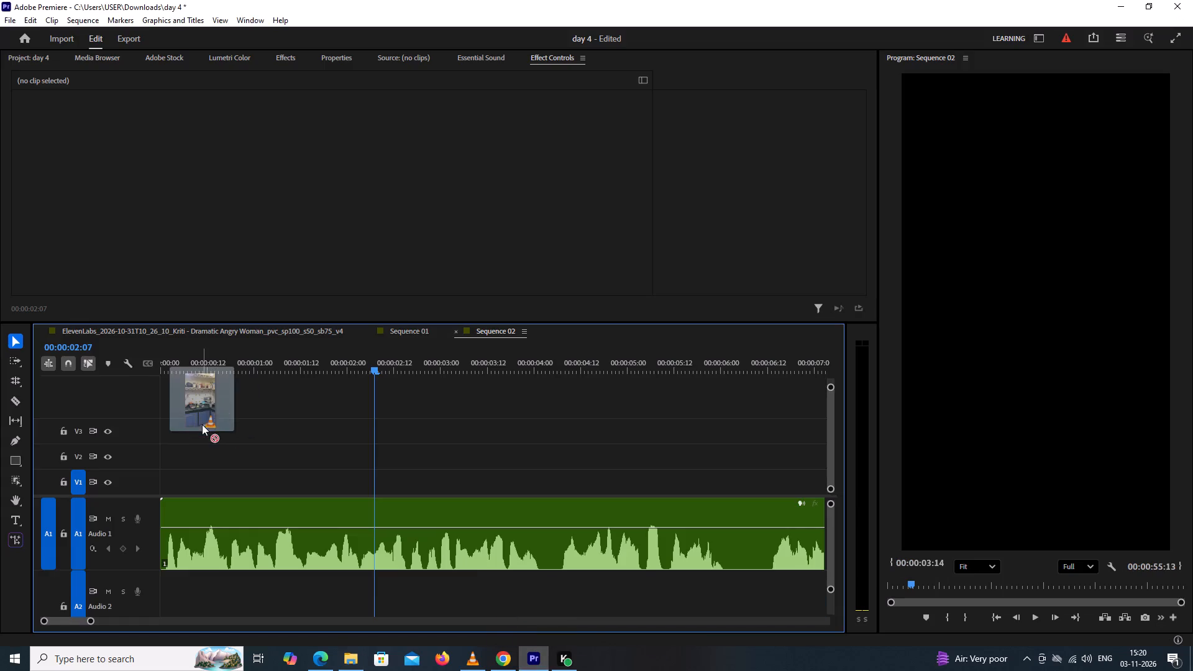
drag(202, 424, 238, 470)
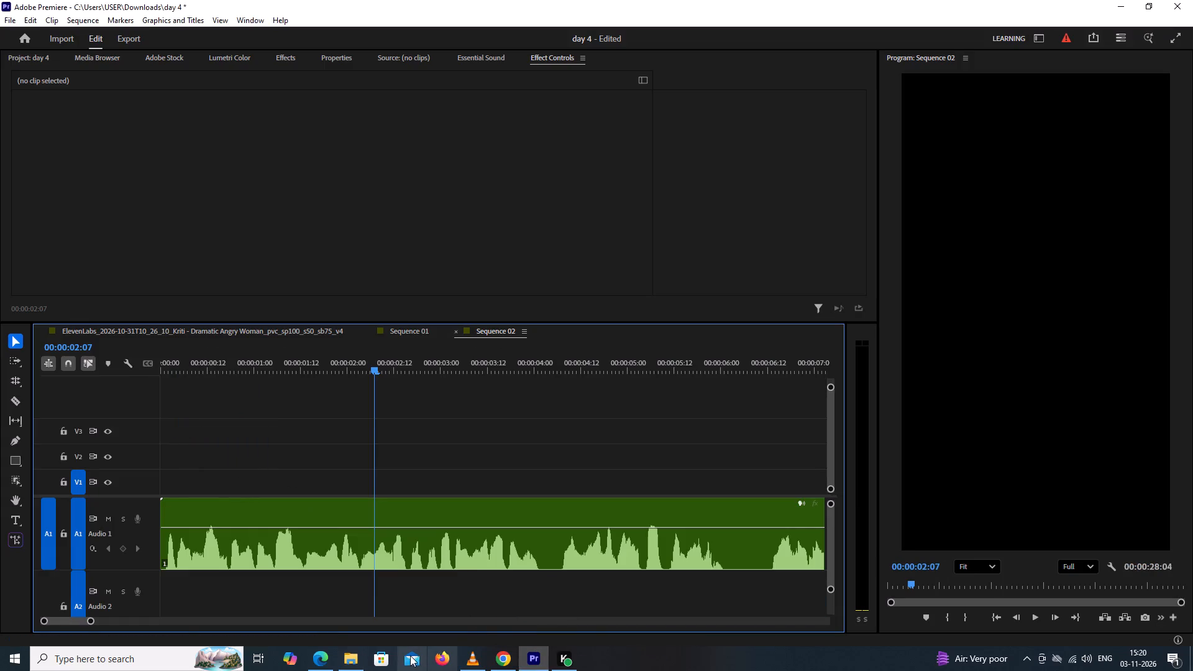
Import "31 oct vid no 3" from the Refrences videos folder in Downloads into the day 4 project.
click(36, 59)
double_click(375, 242)
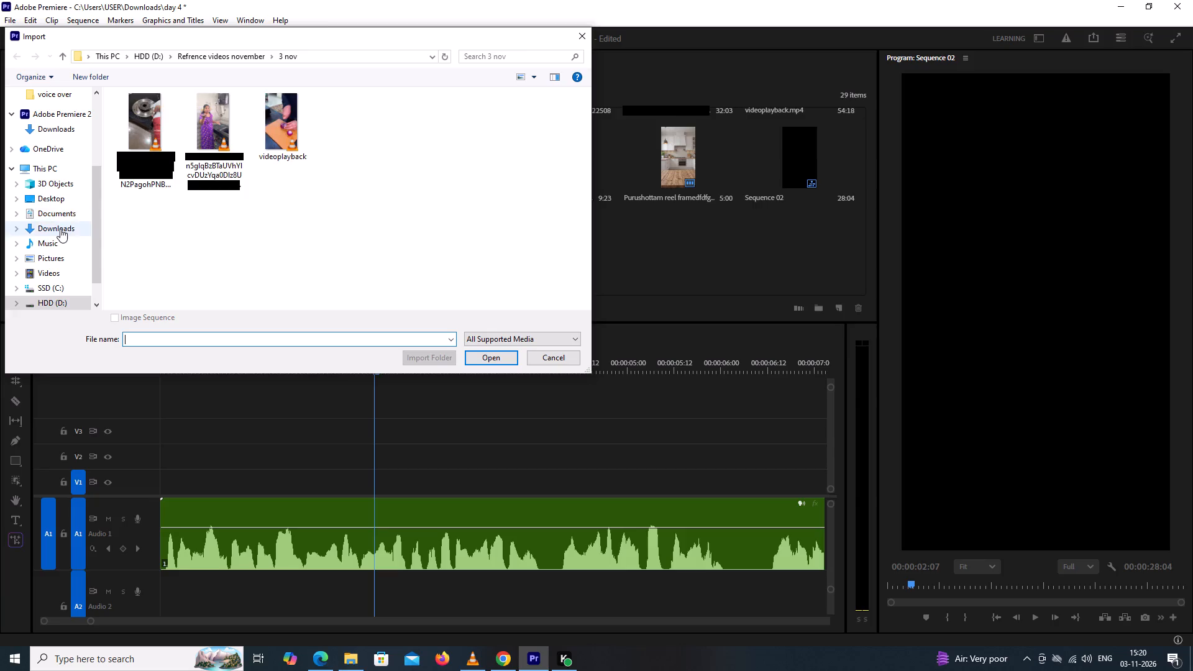
click(60, 229)
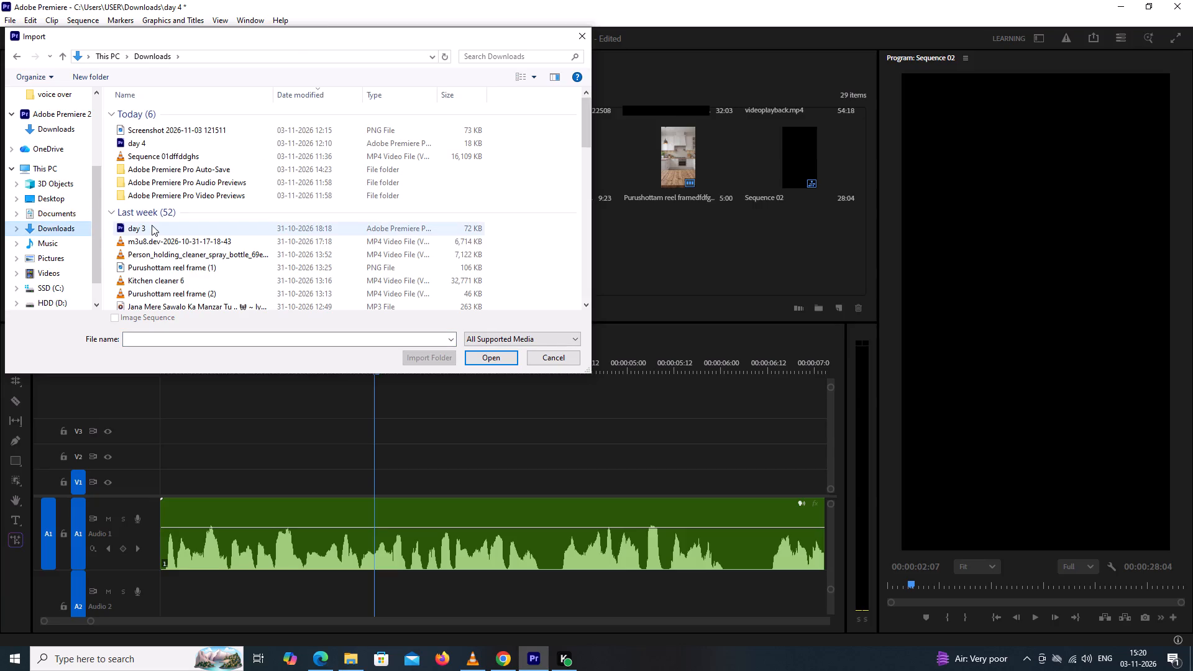
scroll(155, 214, down, 14)
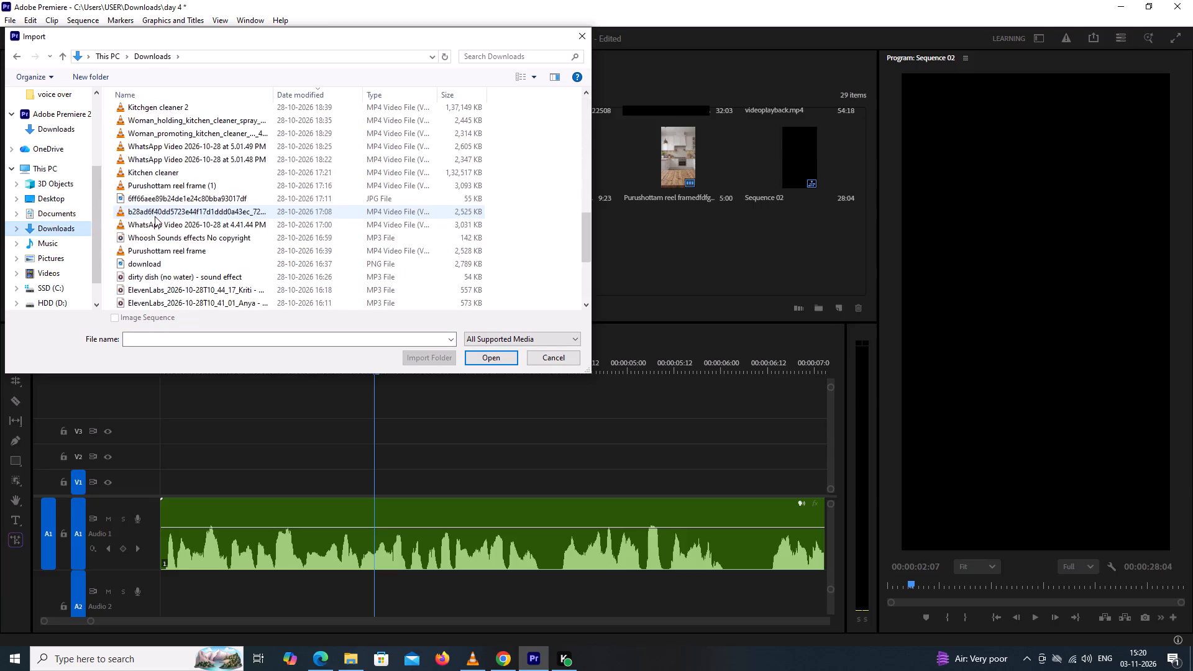
scroll(155, 216, down, 8)
double_click(153, 303)
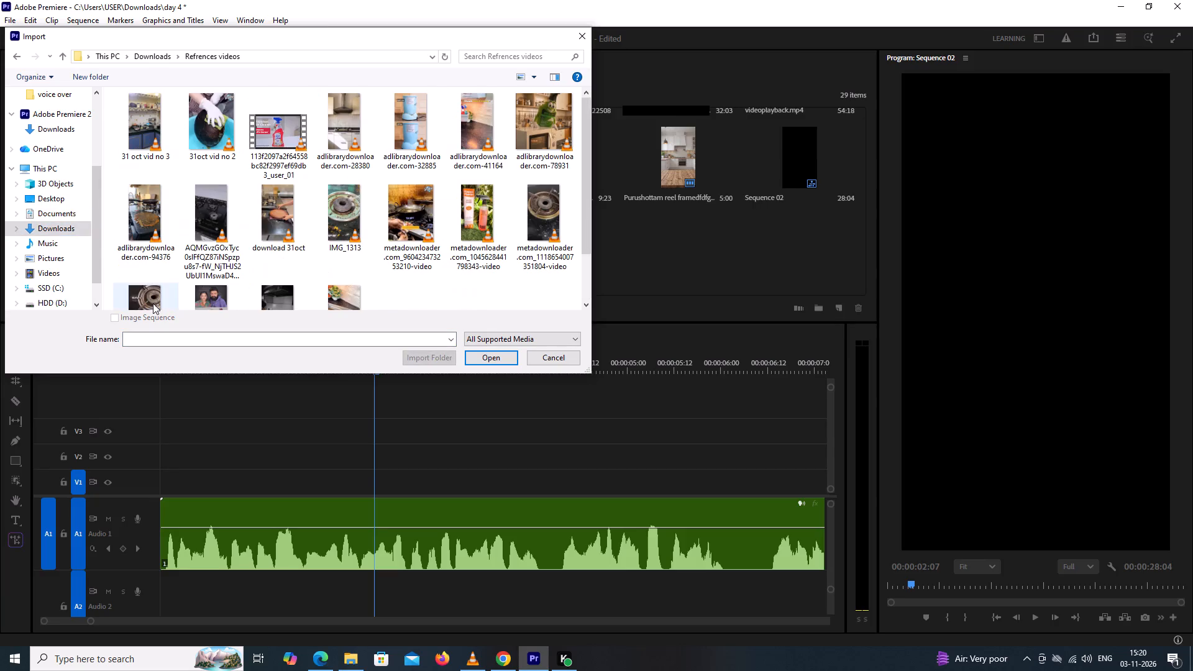
click(143, 144)
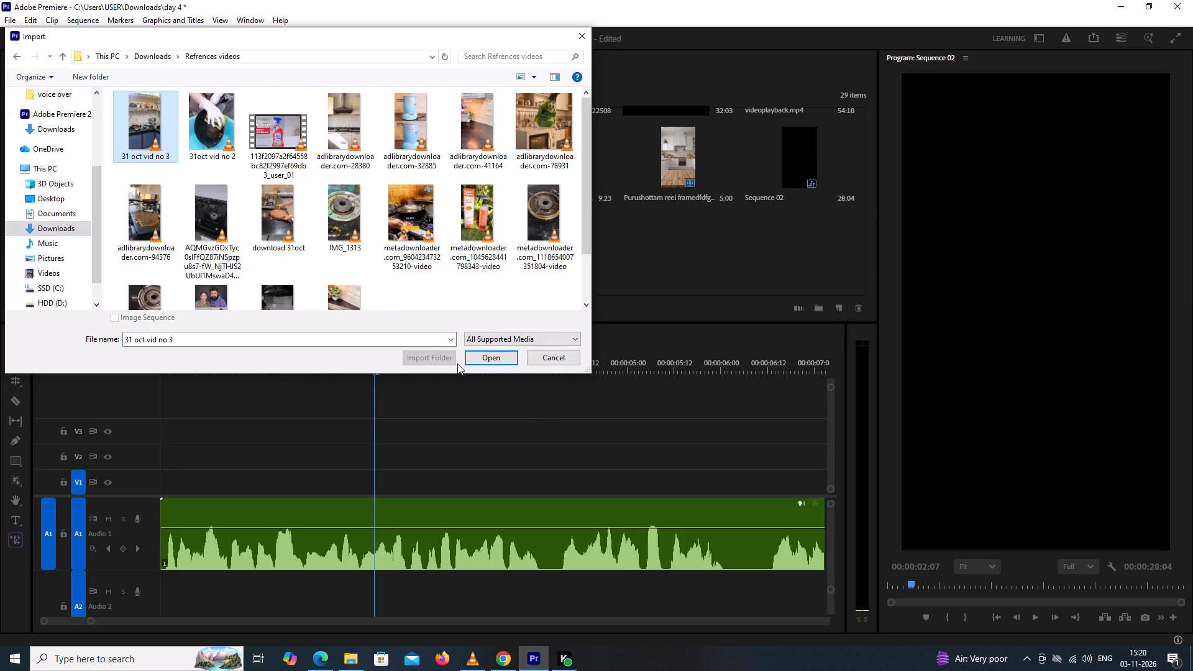
click(475, 357)
Place the 31 oct vid no 3.mp4 clip on video track V2 near the start of Sequence 02.
drag(187, 258, 199, 439)
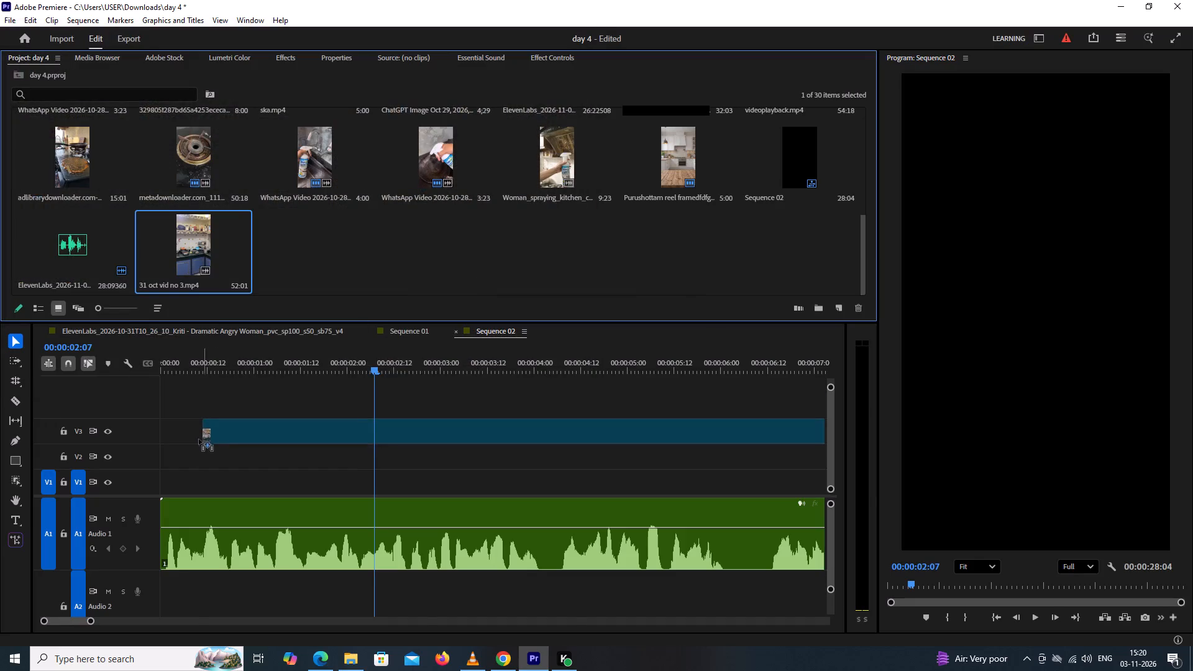
drag(199, 439, 183, 450)
Unlink the 31 oct vid no 3.mp4 clip in Sequence 02 and delete its audio from track A2.
right_click(240, 460)
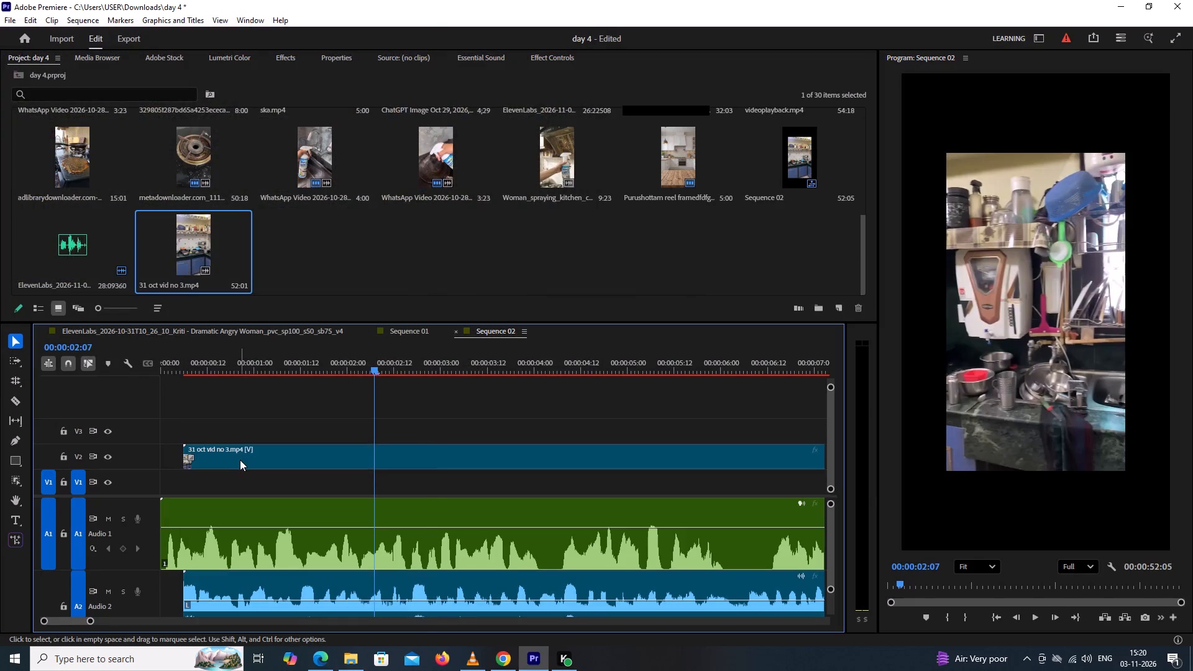
click(311, 234)
click(362, 592)
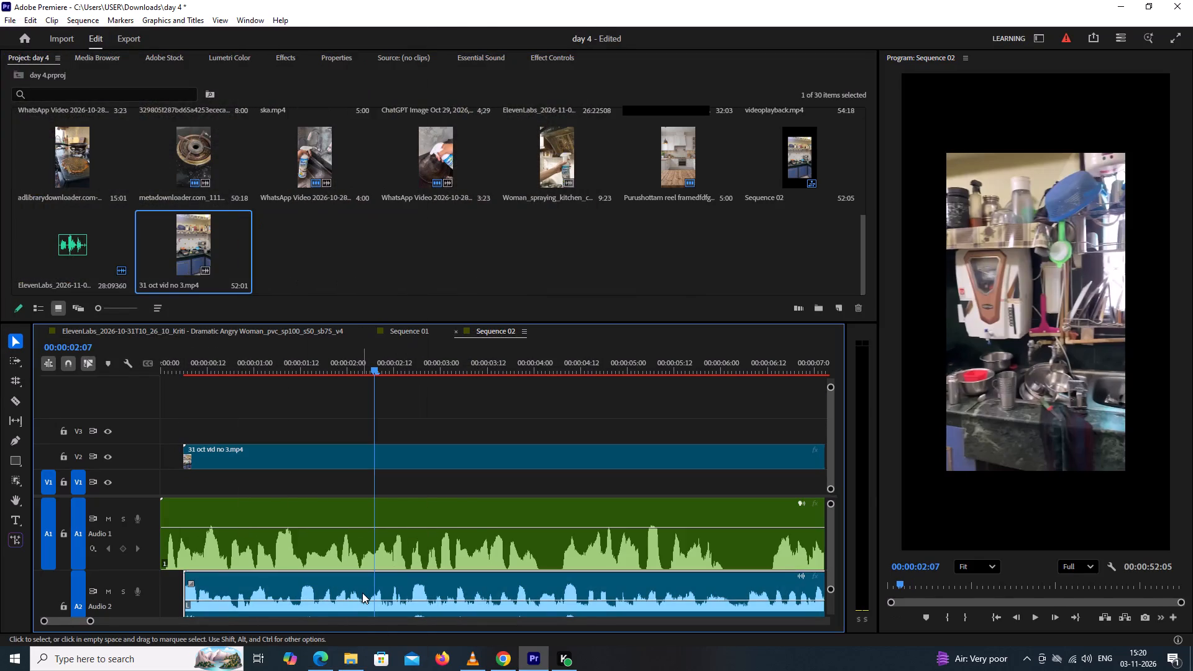
key(BackSpace)
Scale the 31 oct vid no 3.mp4 clip to 152 so it fills the vertical frame.
click(280, 454)
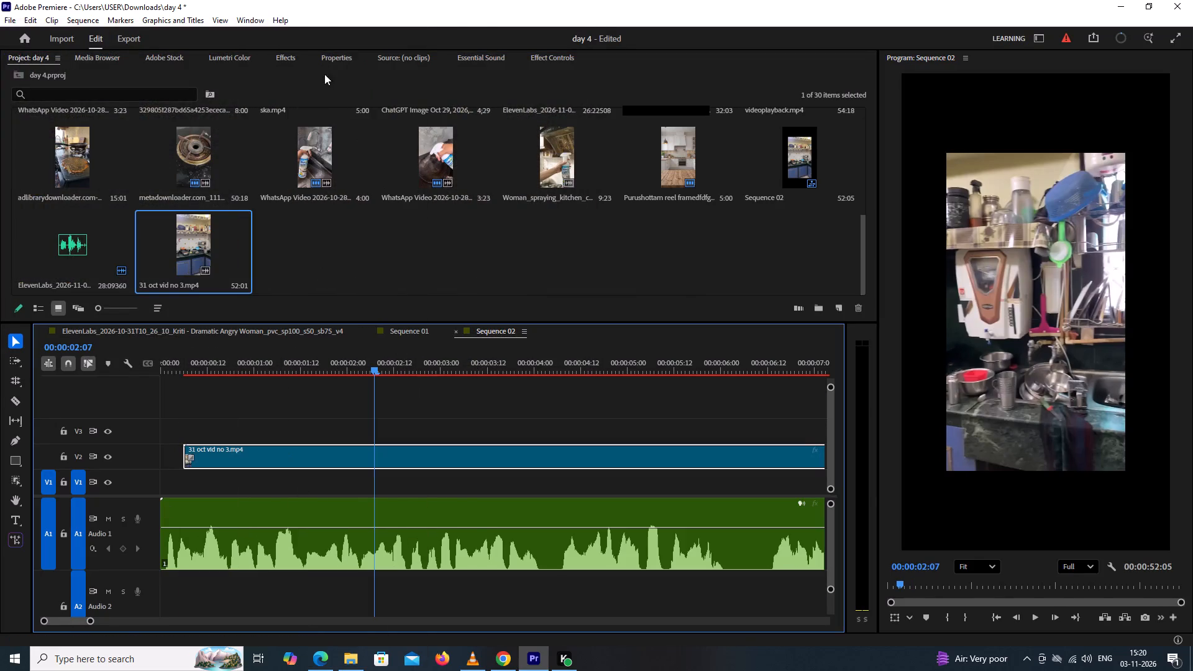
click(555, 56)
drag(339, 147, 369, 136)
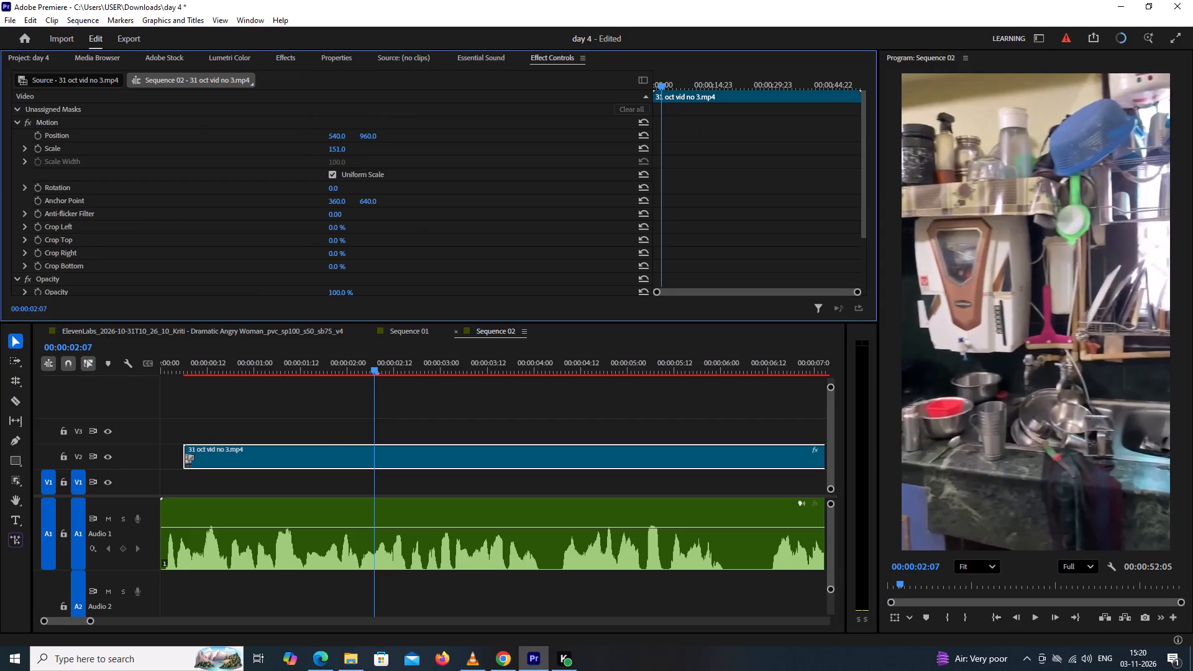
drag(369, 136, 370, 136)
Move the 31 oct vid no 3.mp4 clip to the very start of Sequence 02 on track V2.
drag(313, 457, 282, 459)
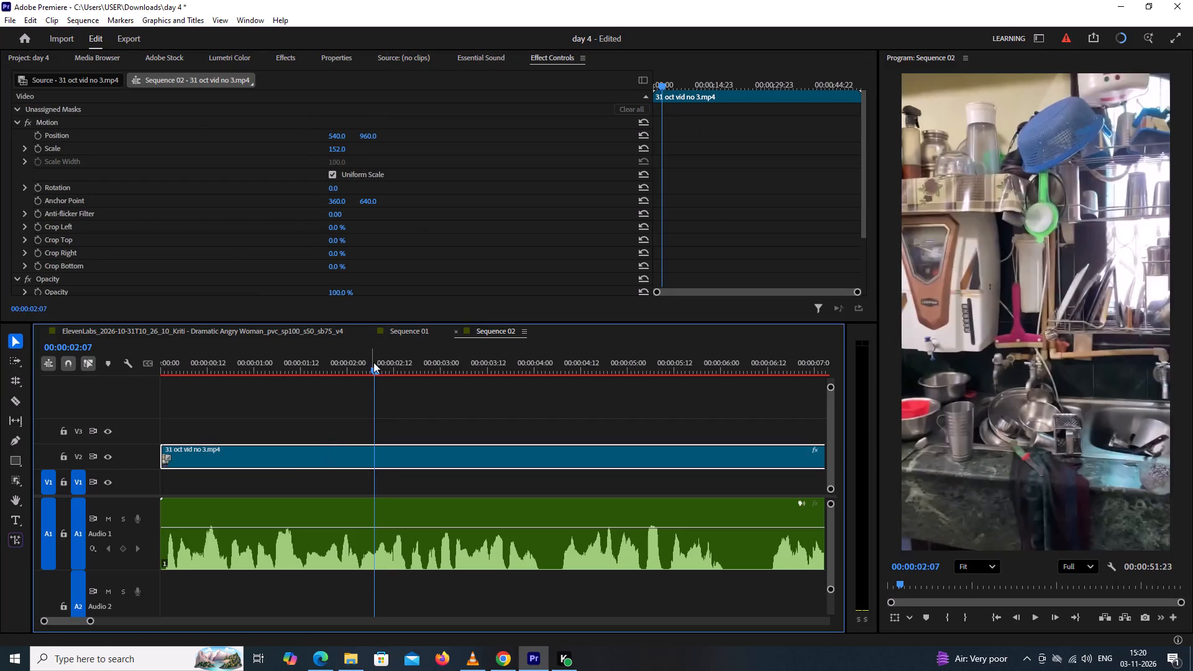
Play the opening, cut the 31 oct vid no 3.mp4 clip at 00:00:02:00 and delete the remainder after the cut.
drag(371, 366, 55, 450)
key(space)
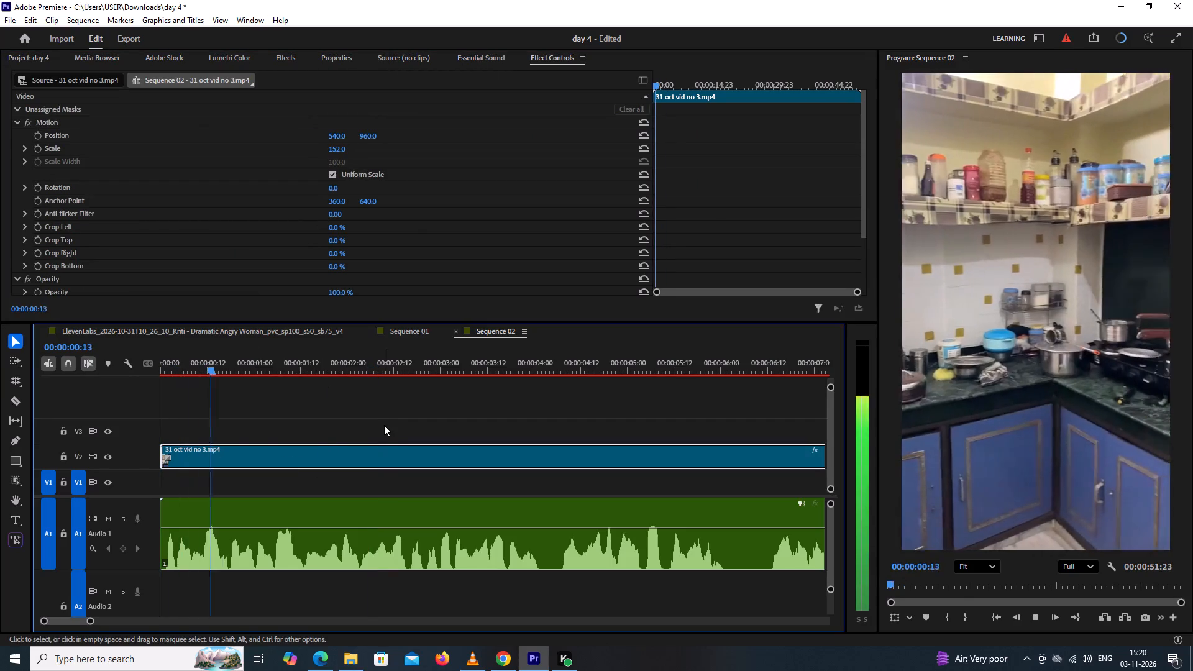
key(space)
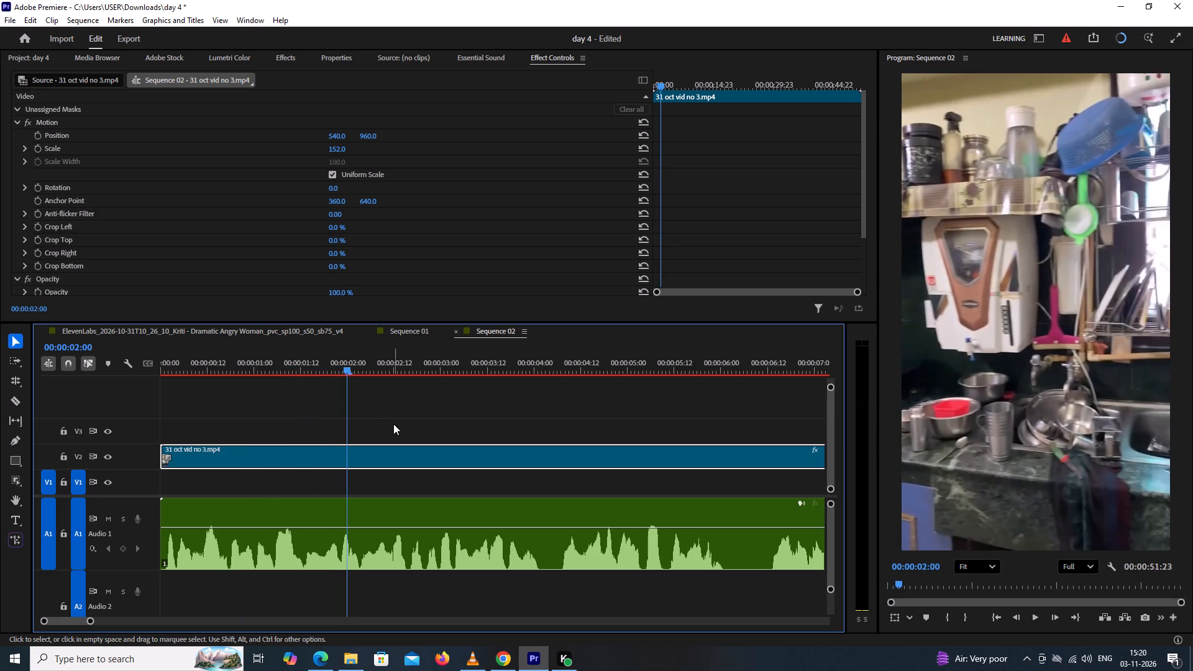
key(c)
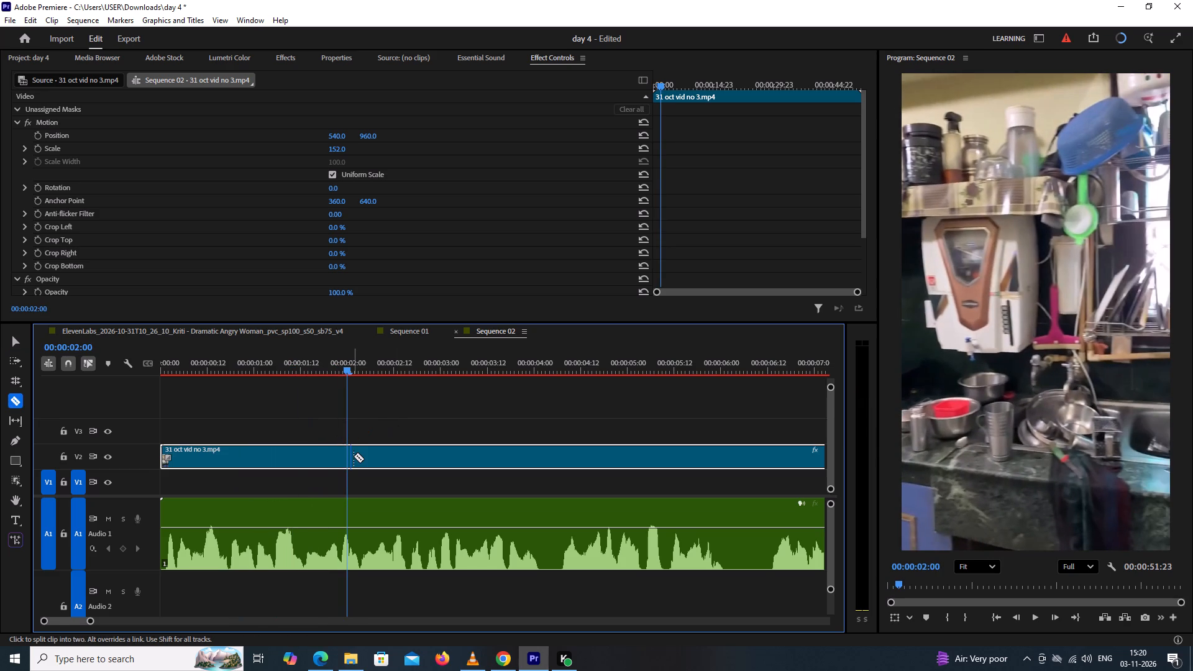
click(347, 455)
key(v)
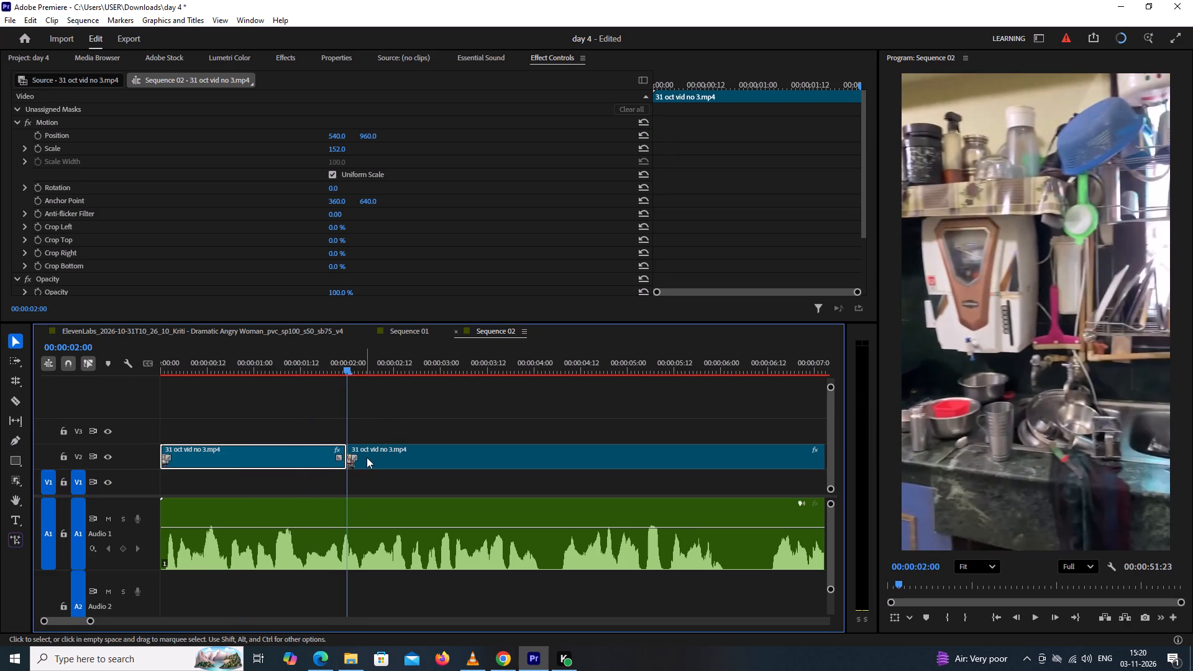
click(367, 457)
key(BackSpace)
Move the trimmed 31 oct vid no 3.mp4 clip down to track V1 and play the opening from the start.
drag(272, 463, 270, 486)
drag(351, 358, 51, 451)
key(space)
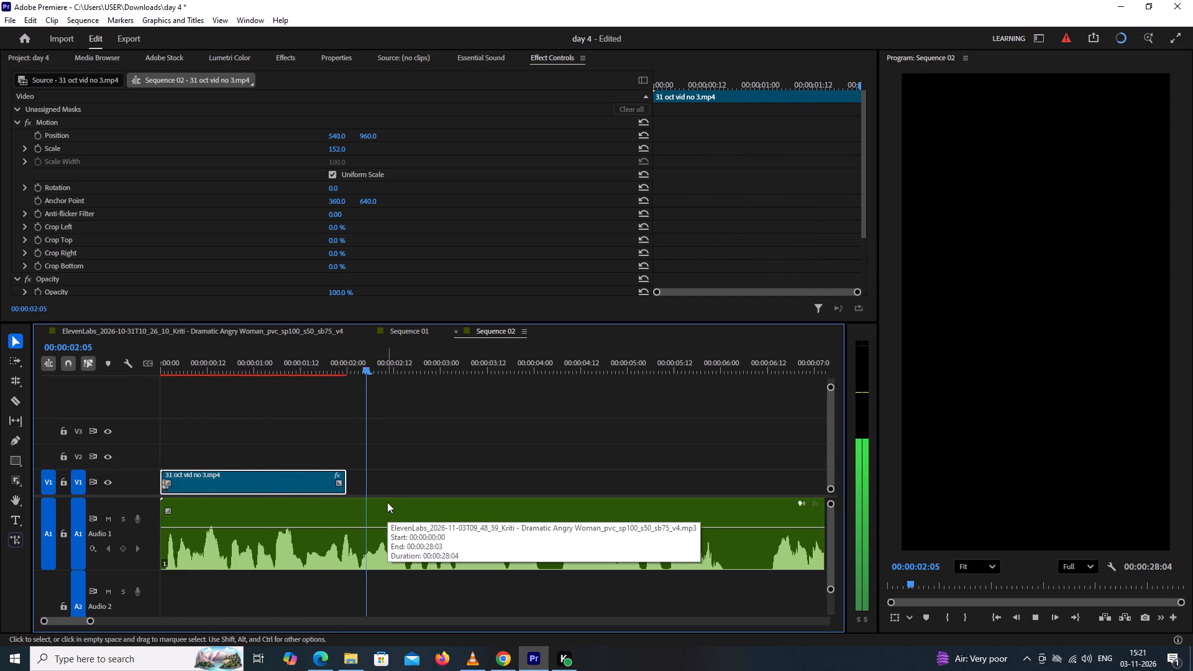
key(space)
Copy the dirty gas-burner clip from Sequence 01 onto V1 of Sequence 02, directly after the 31 oct vid no 3.mp4 clip.
click(401, 334)
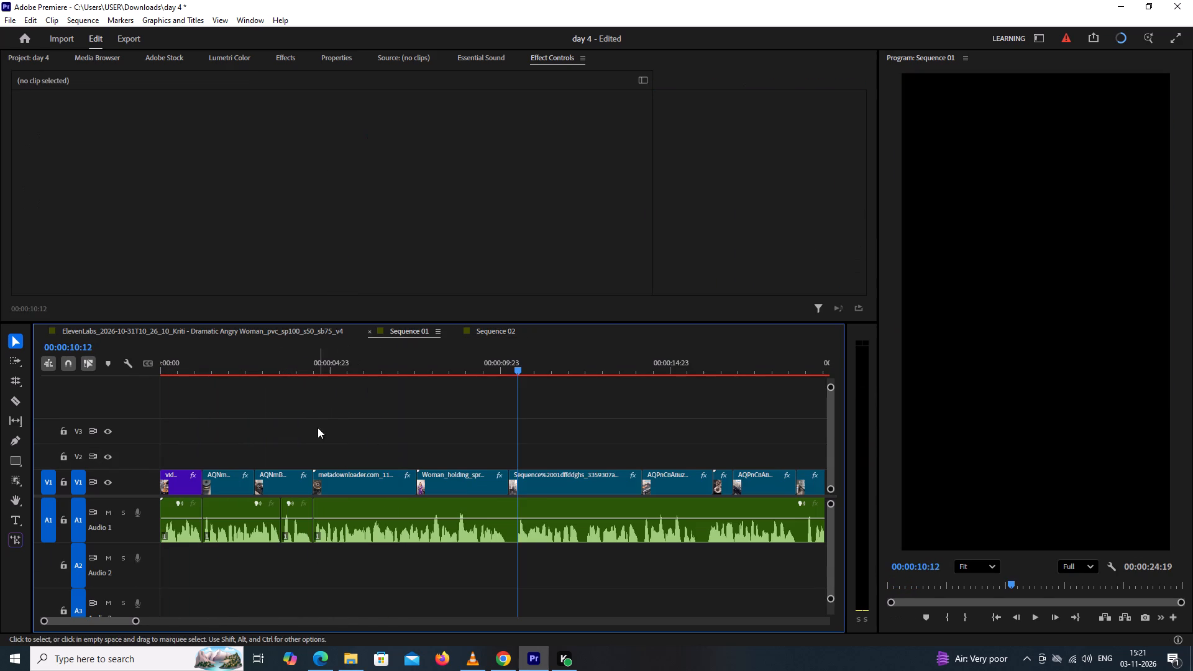
drag(508, 371, 181, 485)
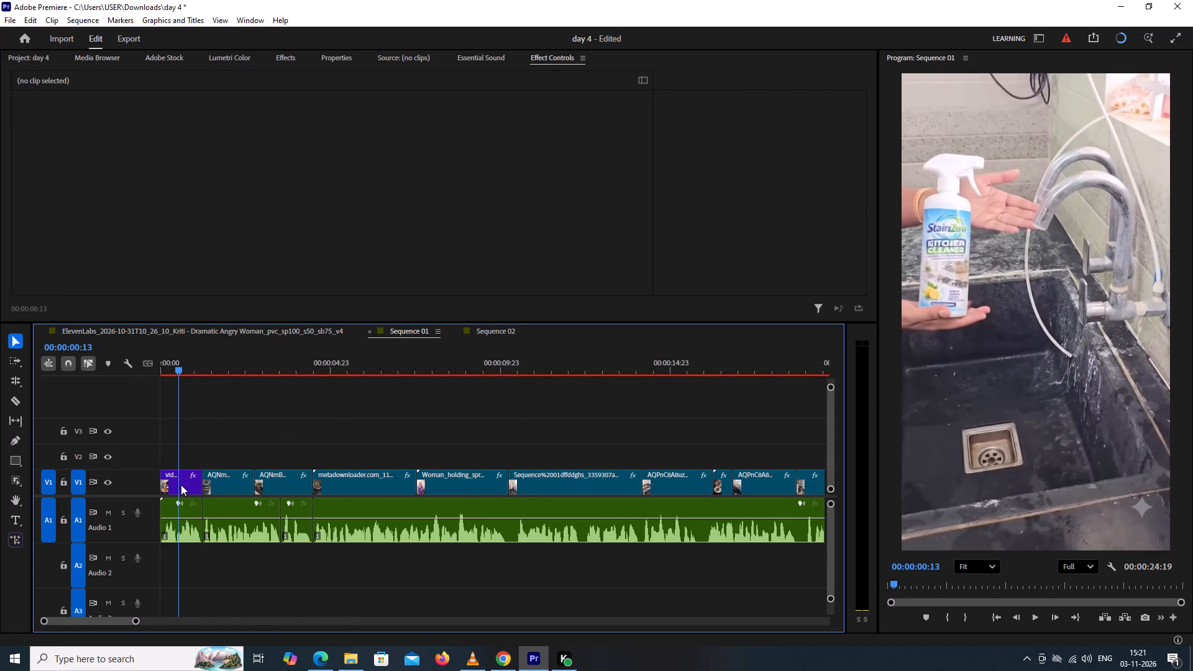
drag(181, 485, 214, 478)
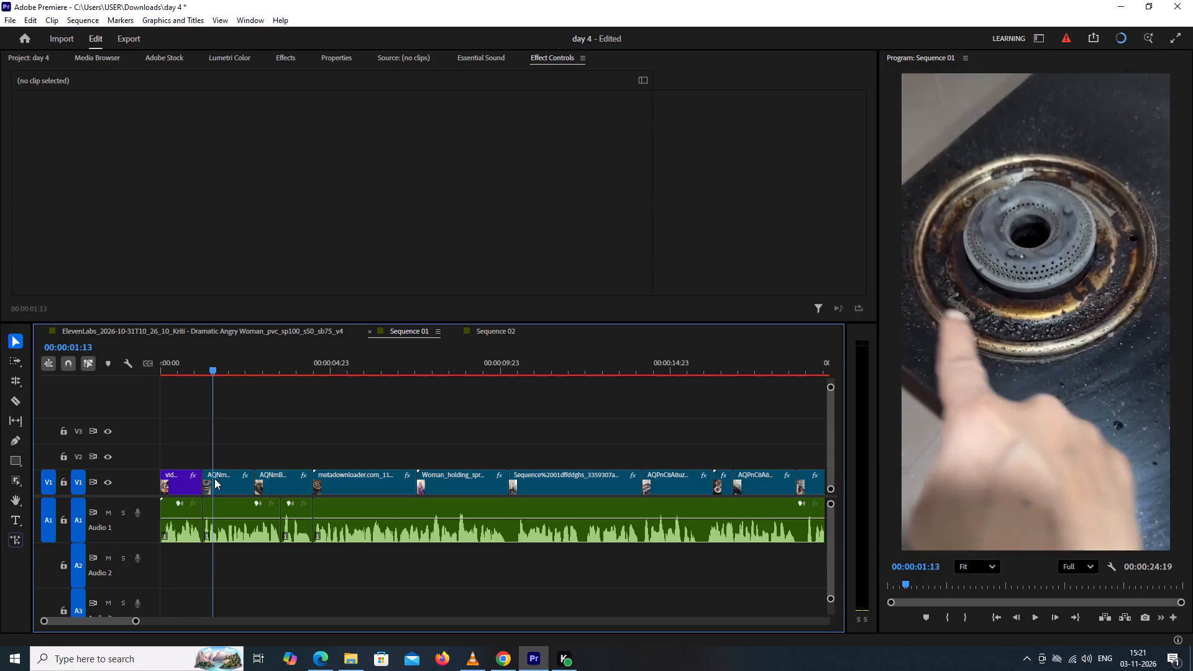
drag(214, 478, 232, 470)
click(227, 485)
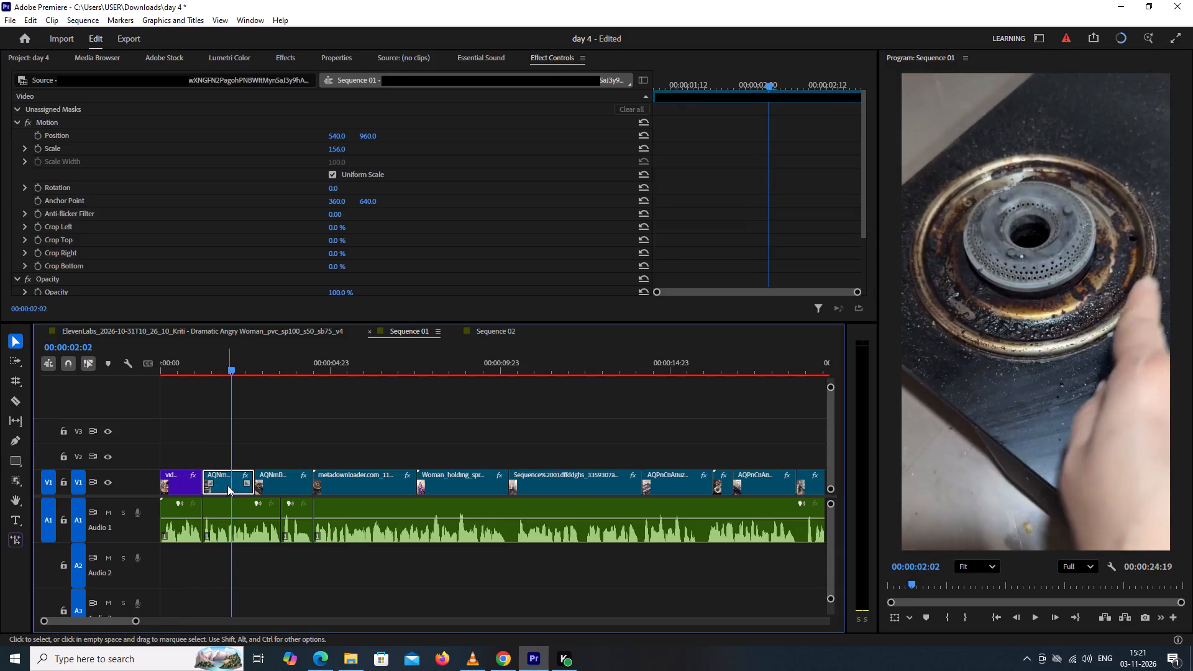
key(ctrl+c)
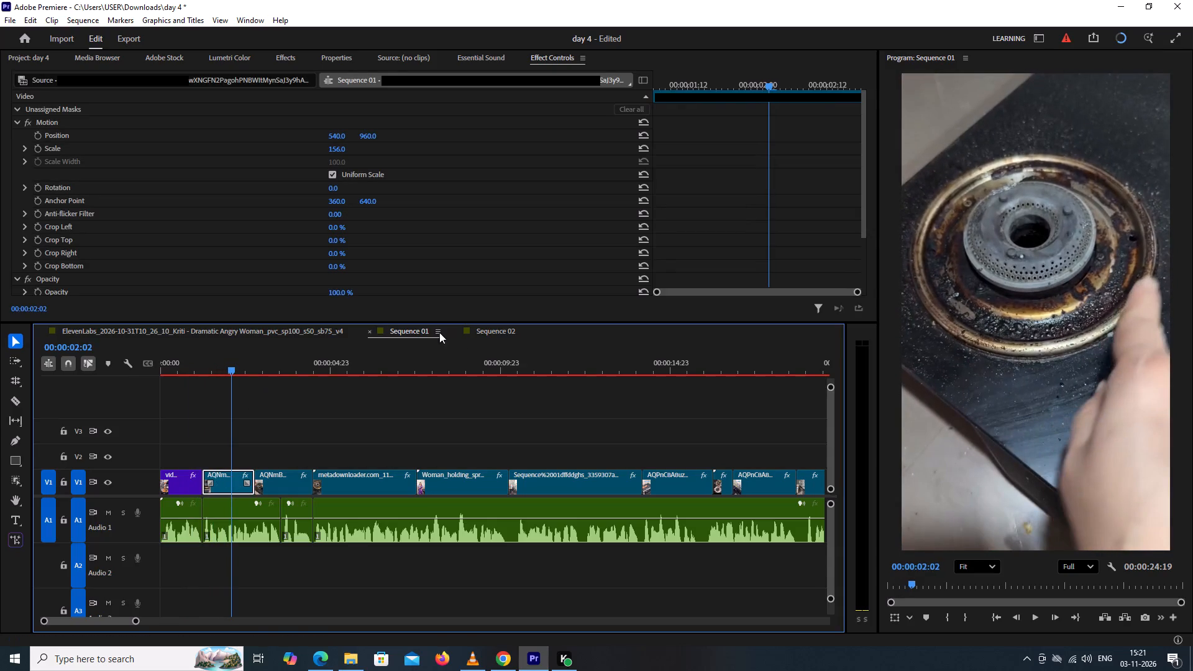
click(503, 332)
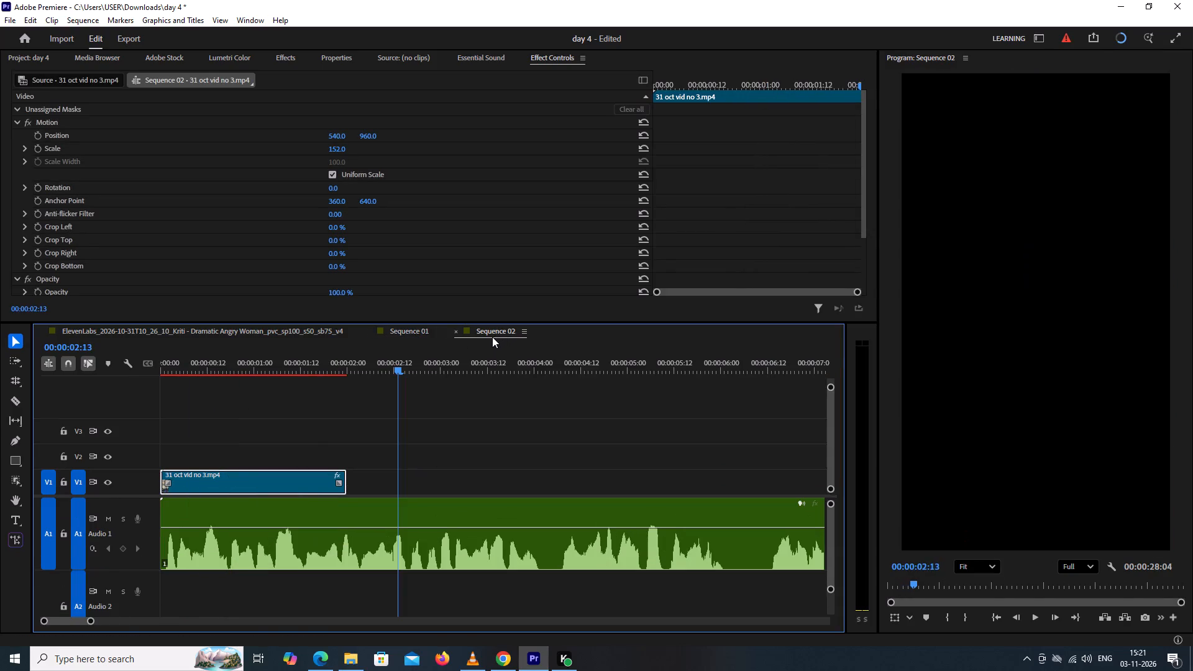
key(ctrl+v)
drag(424, 485, 396, 486)
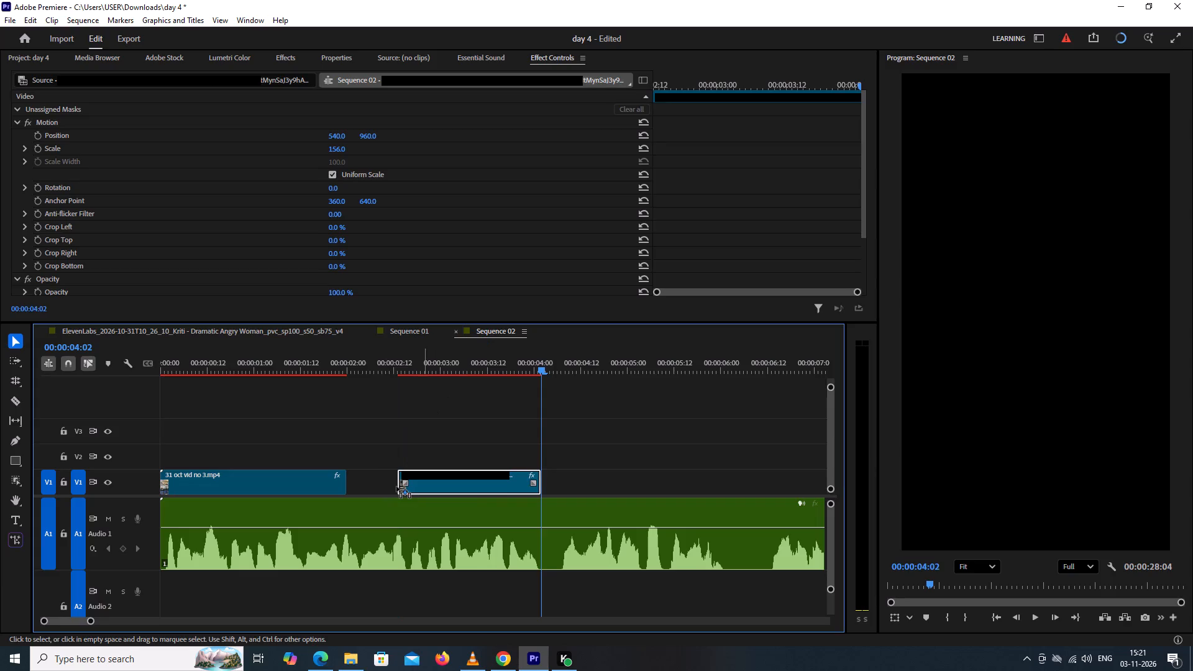
drag(396, 486, 378, 489)
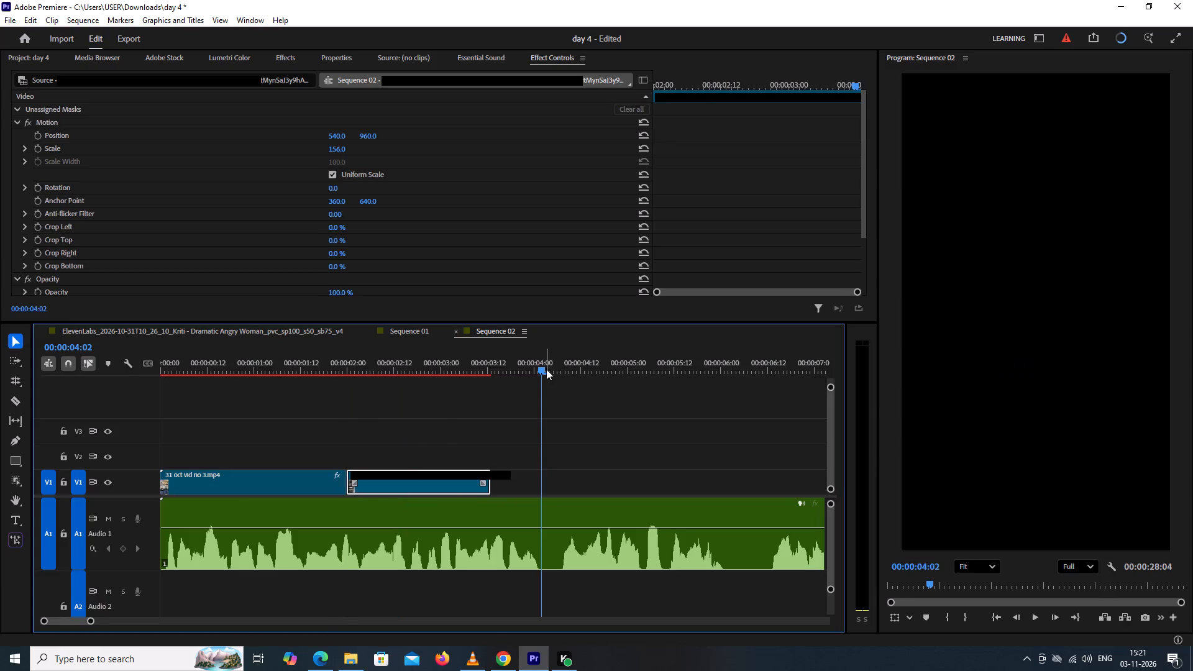
Play across the cut and extend the end of the gas-burner clip on V1 to 00:00:04:01.
drag(545, 368, 304, 460)
key(space)
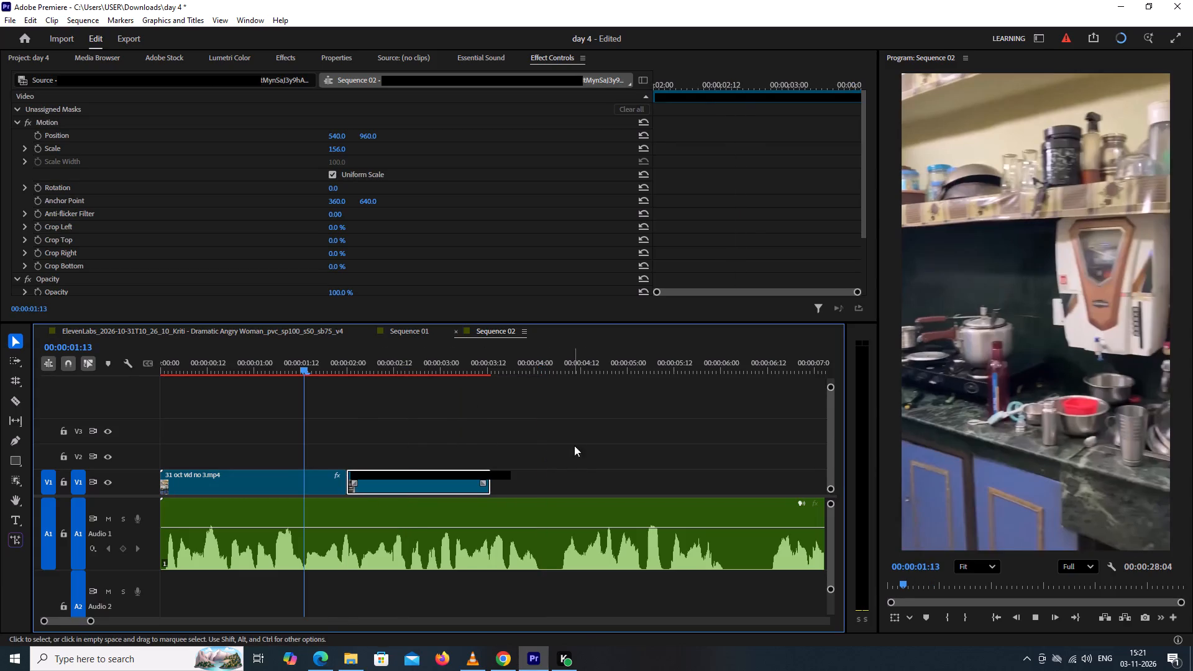
click(593, 441)
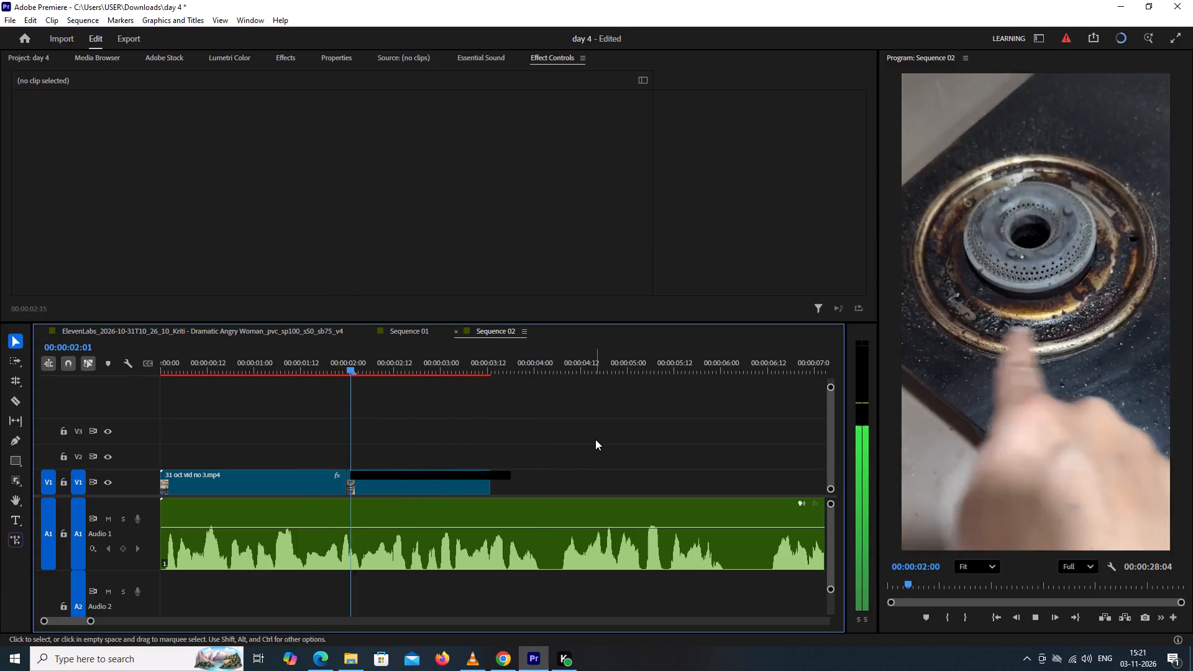
key(space)
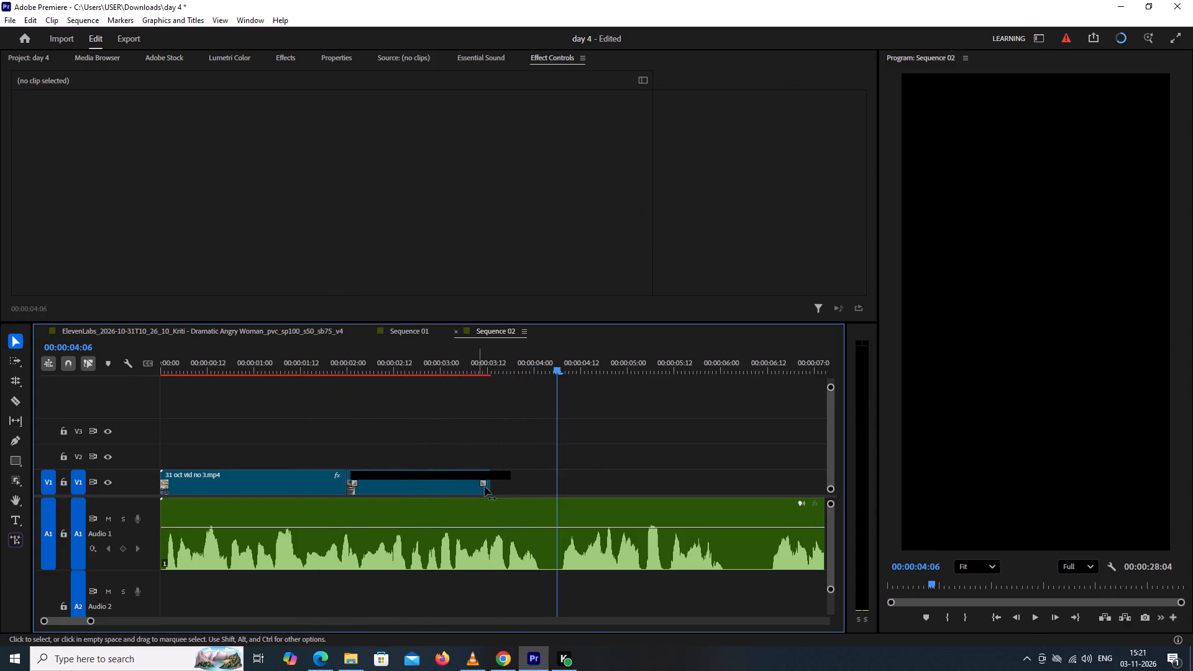
drag(487, 488, 547, 482)
drag(553, 373, 485, 414)
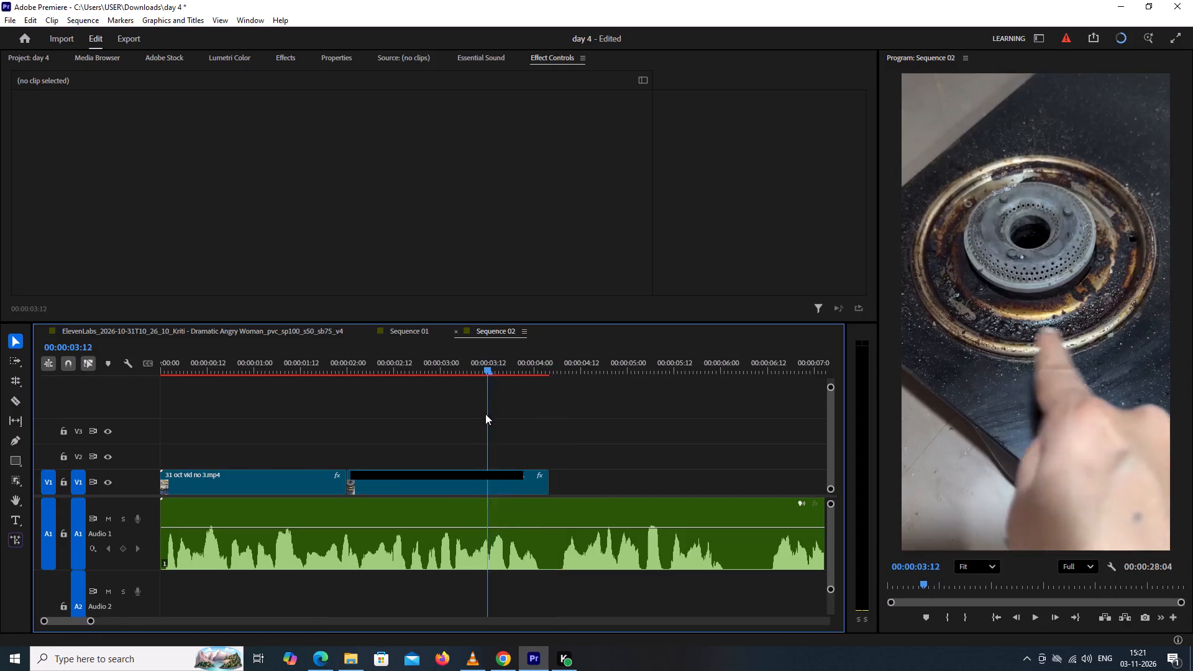
drag(485, 414, 427, 442)
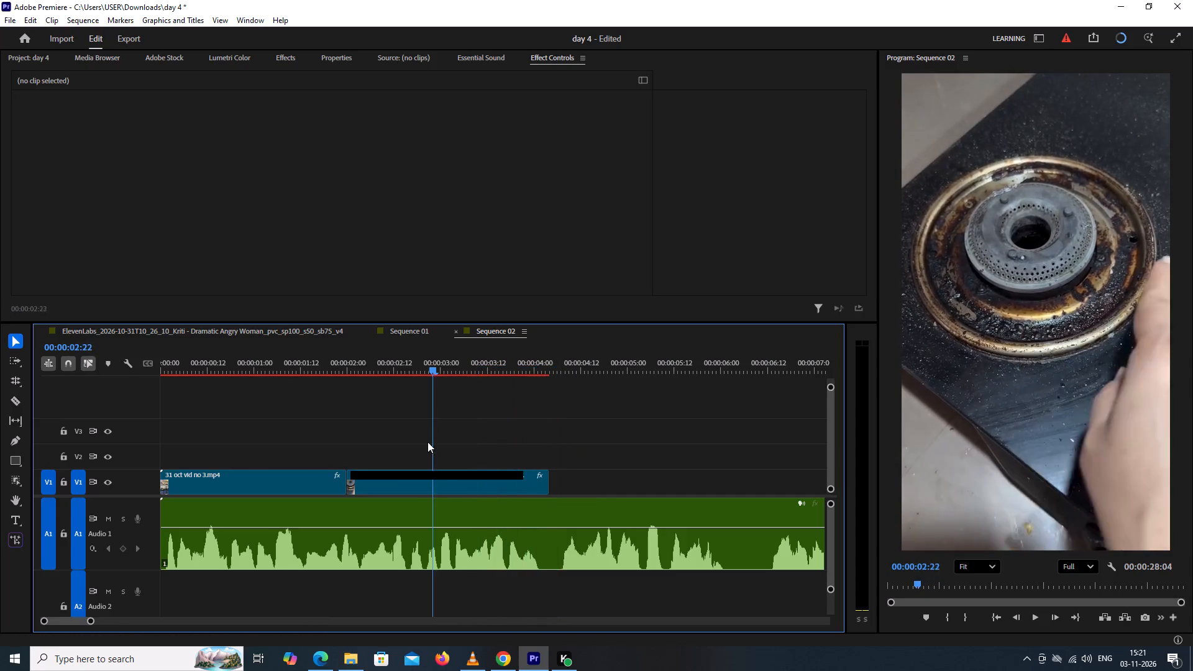
drag(427, 442, 533, 451)
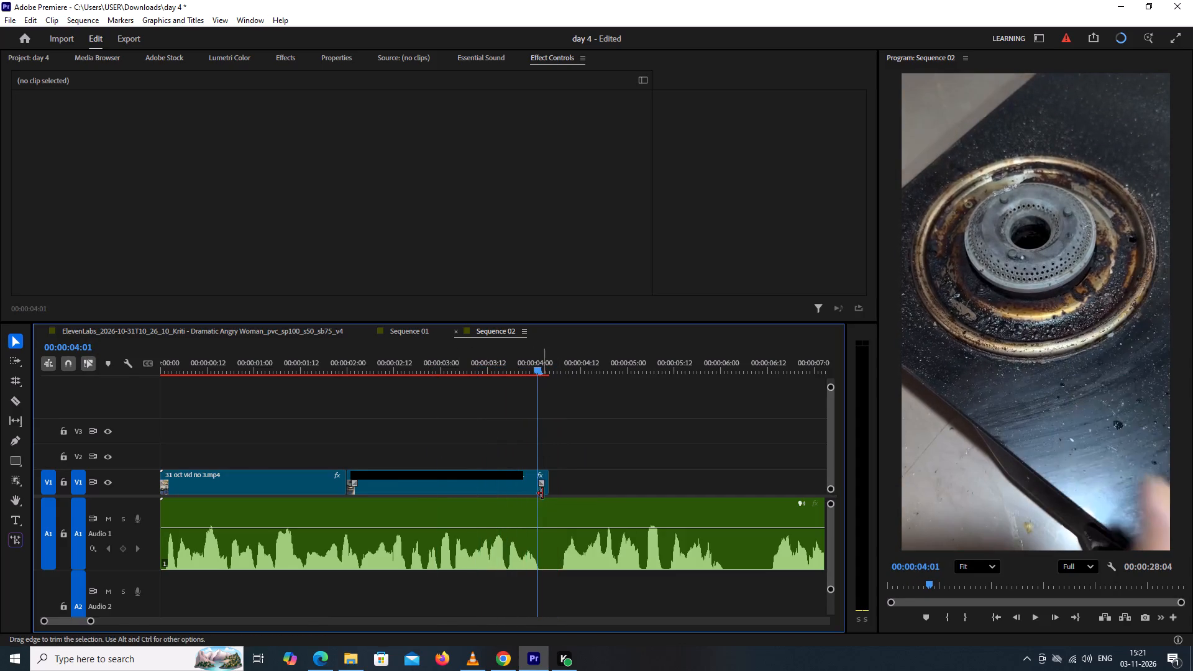
drag(544, 492, 537, 495)
Play the sequence from the first clip past the end of the burner clip to check the voice-over.
drag(537, 367, 367, 427)
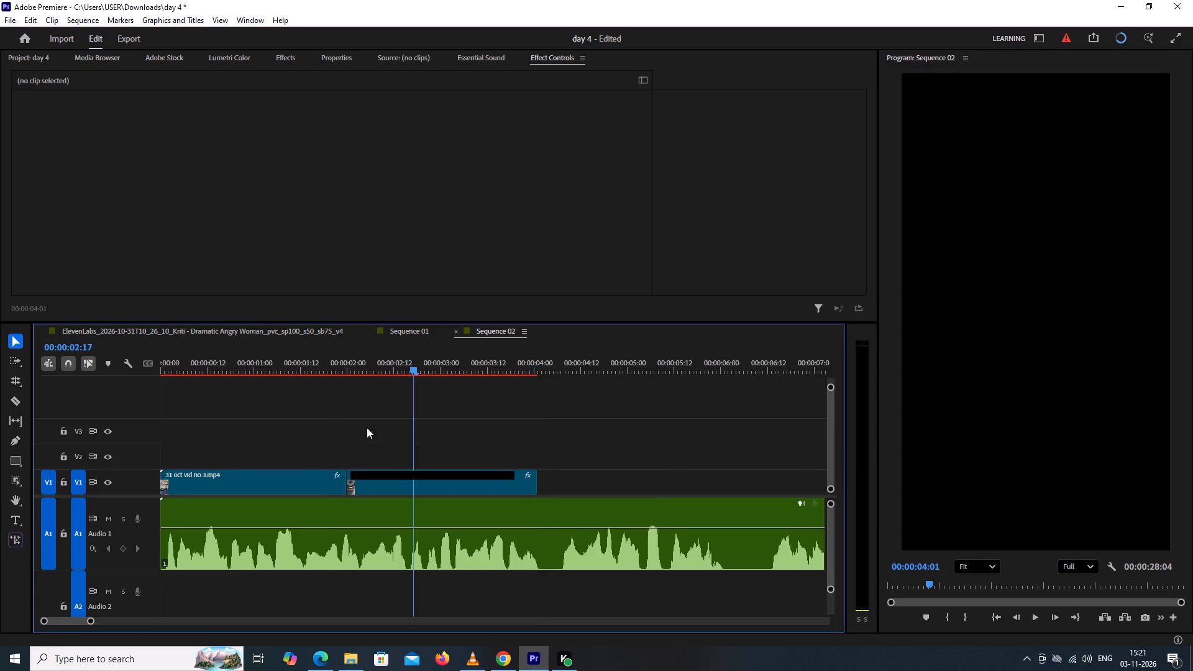
drag(367, 427, 314, 447)
key(space)
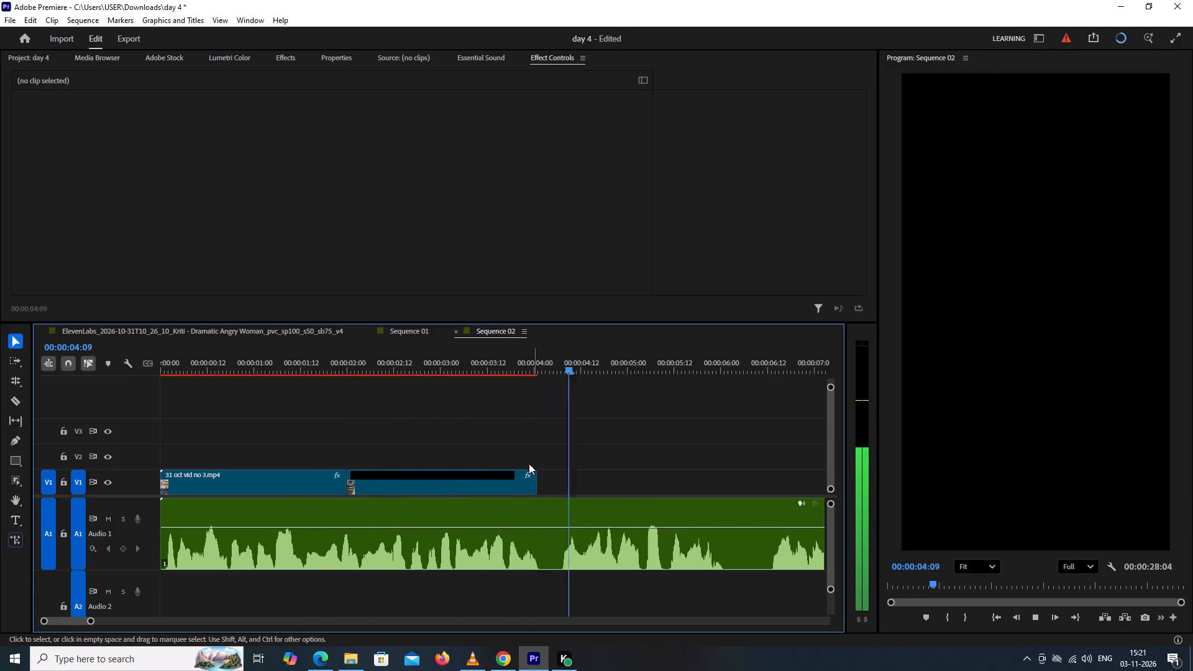
key(space)
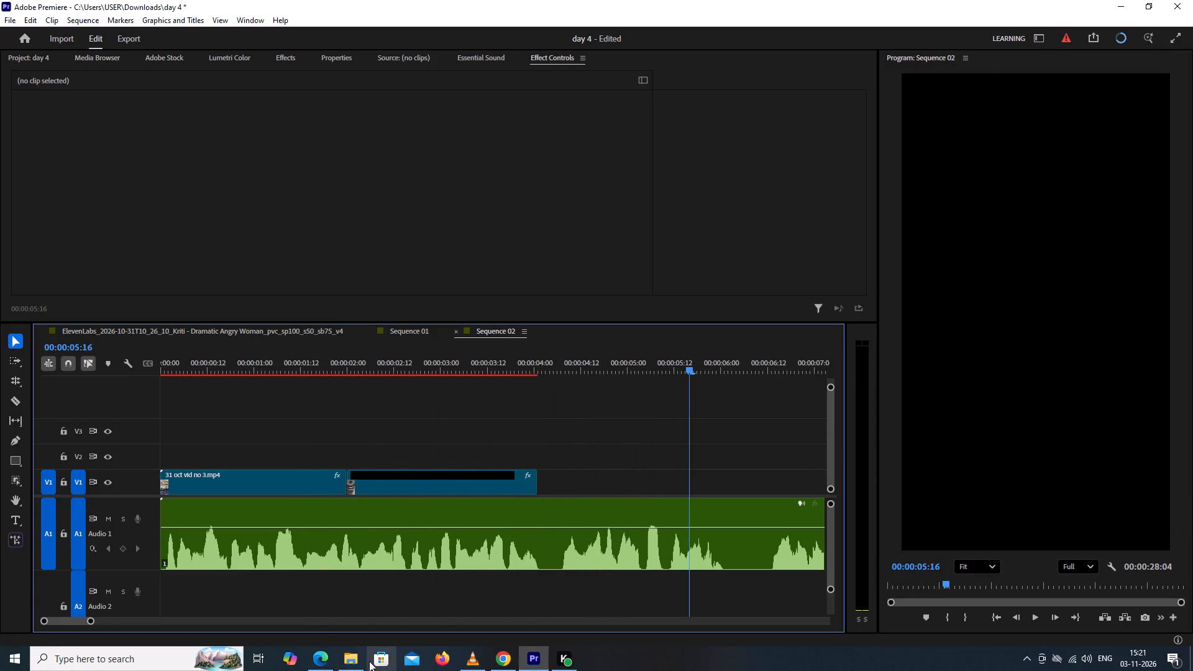
click(350, 662)
click(439, 385)
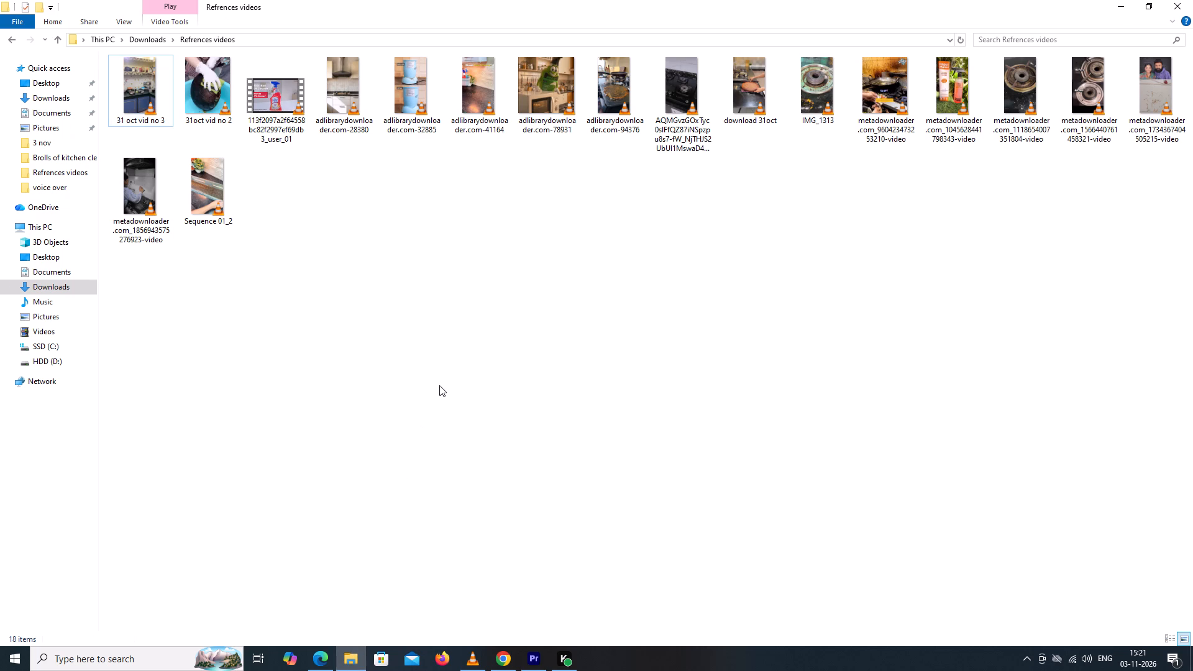
click(439, 385)
double_click(1028, 104)
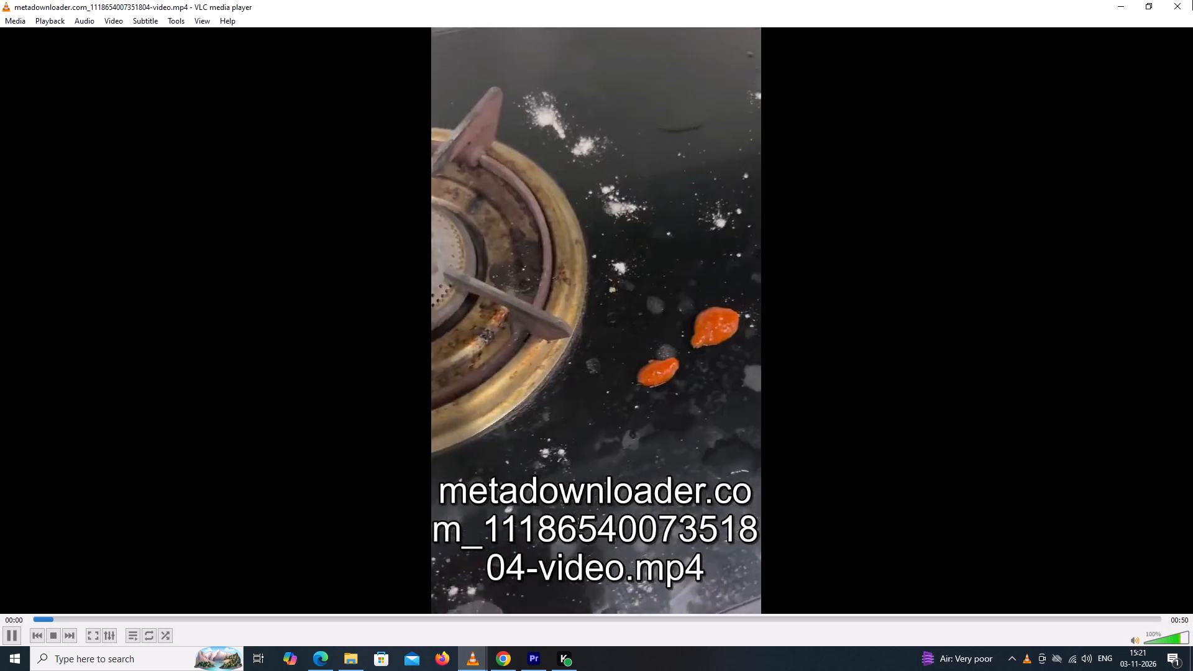
click(1180, 1)
click(874, 310)
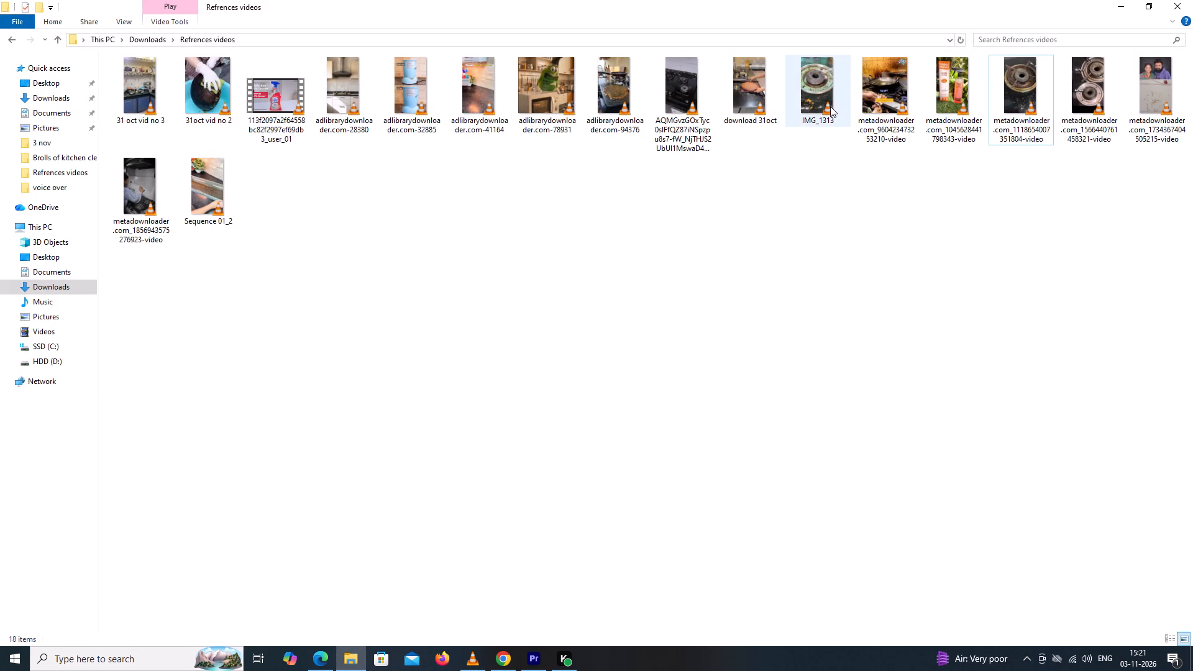
drag(810, 123, 758, 281)
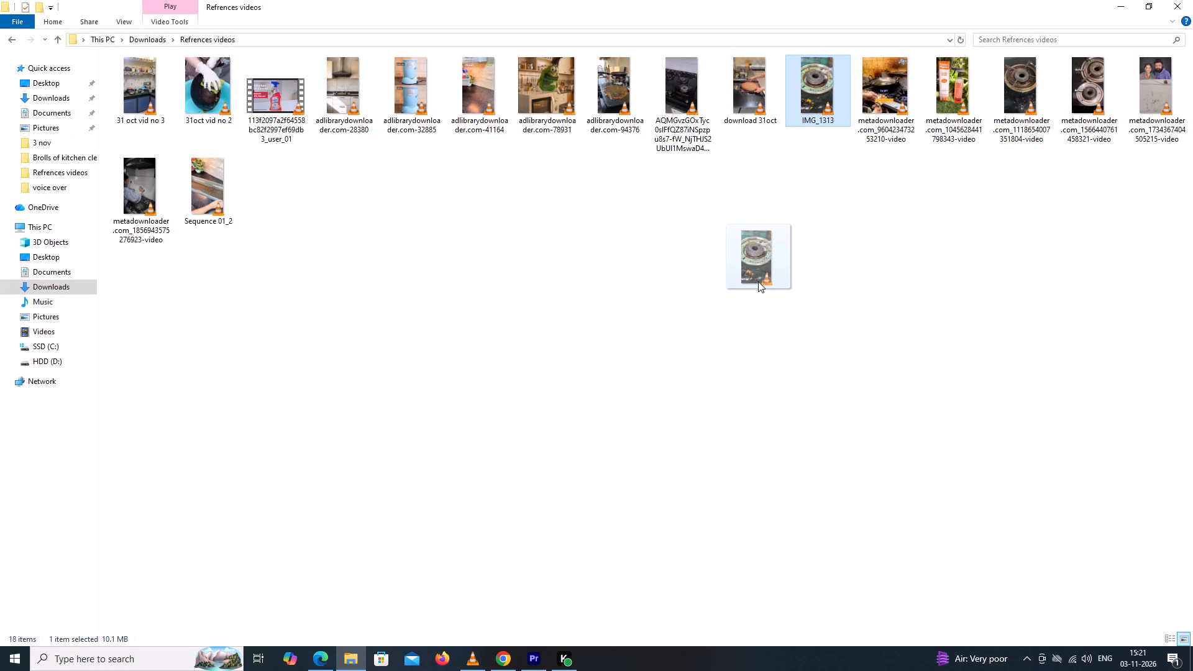
drag(758, 281, 787, 112)
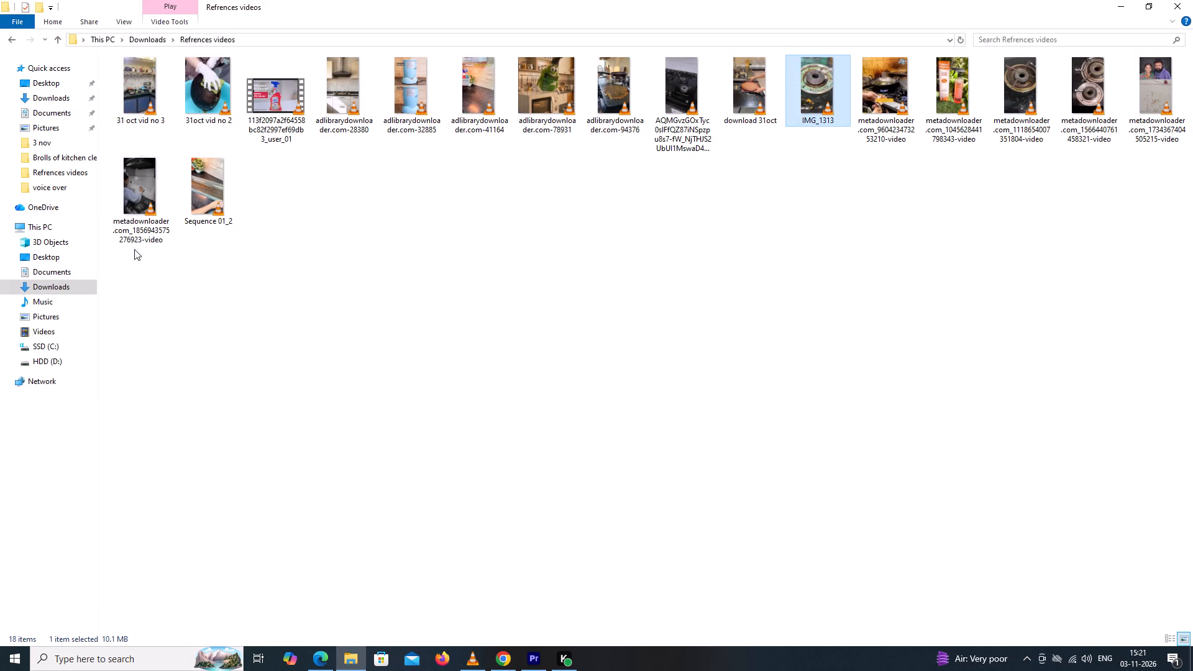
drag(130, 197, 509, 480)
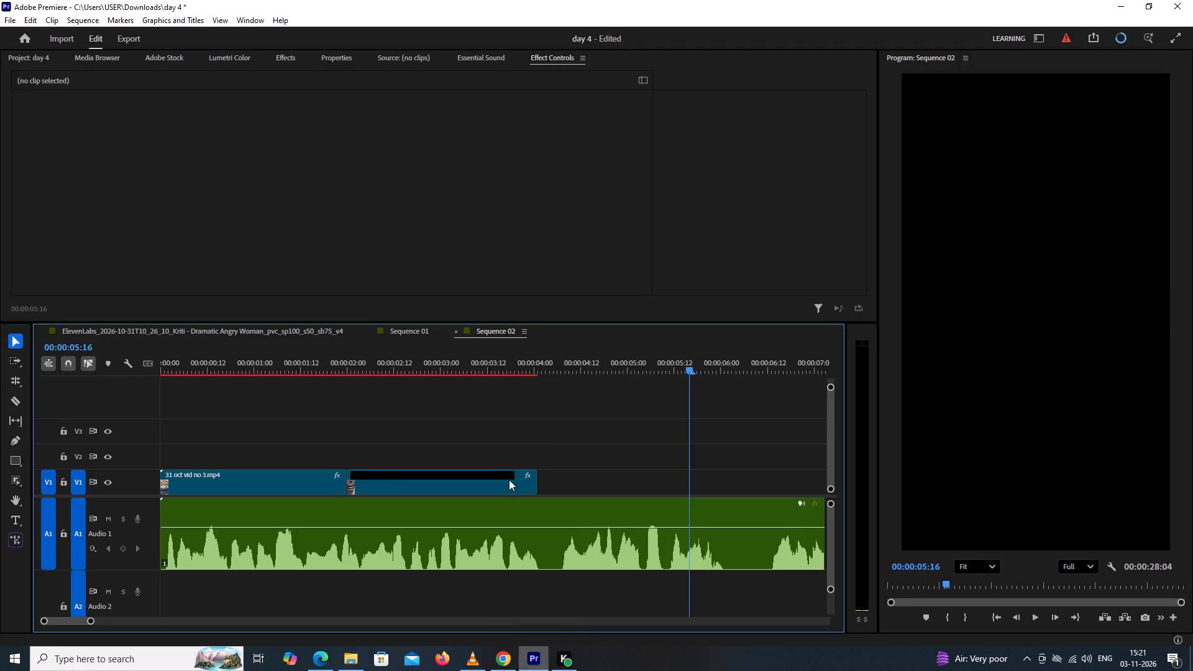
drag(509, 480, 556, 459)
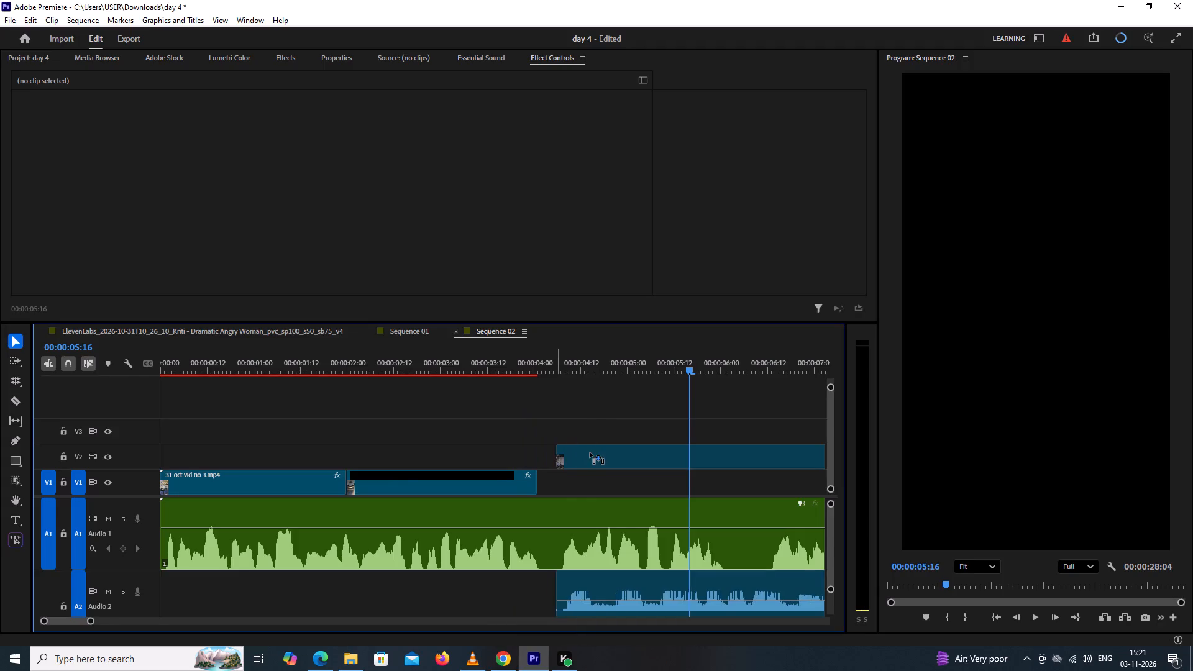
Unlink the newly added metadownloader clip and delete its audio from A2.
right_click(591, 454)
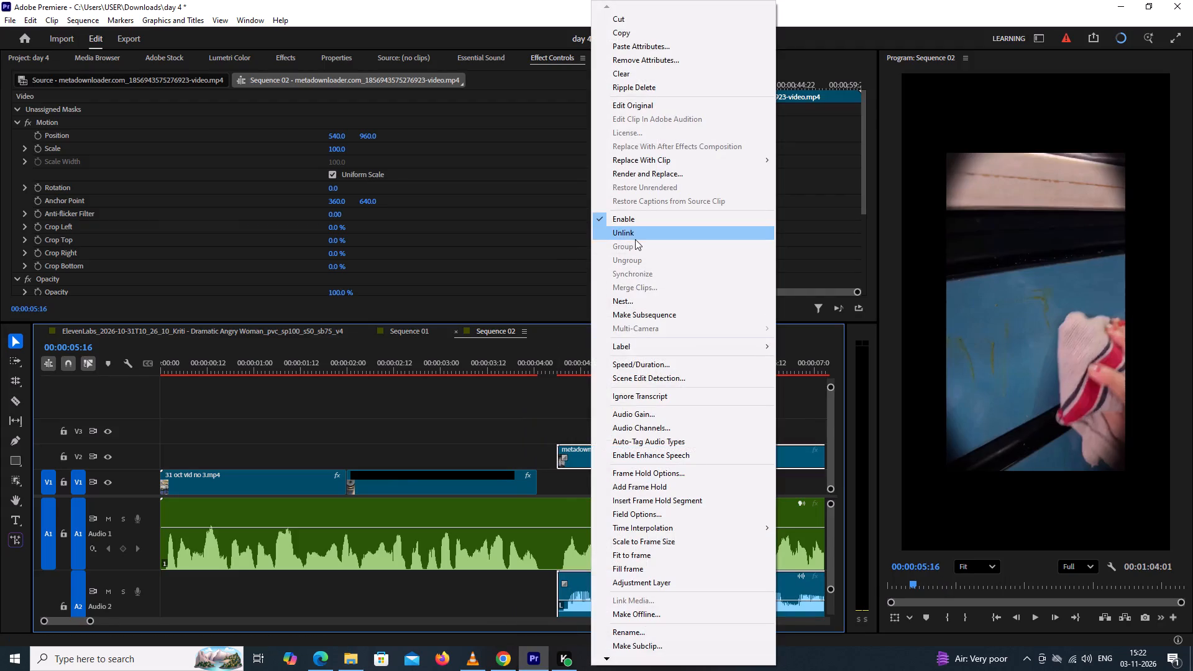
click(635, 239)
click(590, 593)
key(BackSpace)
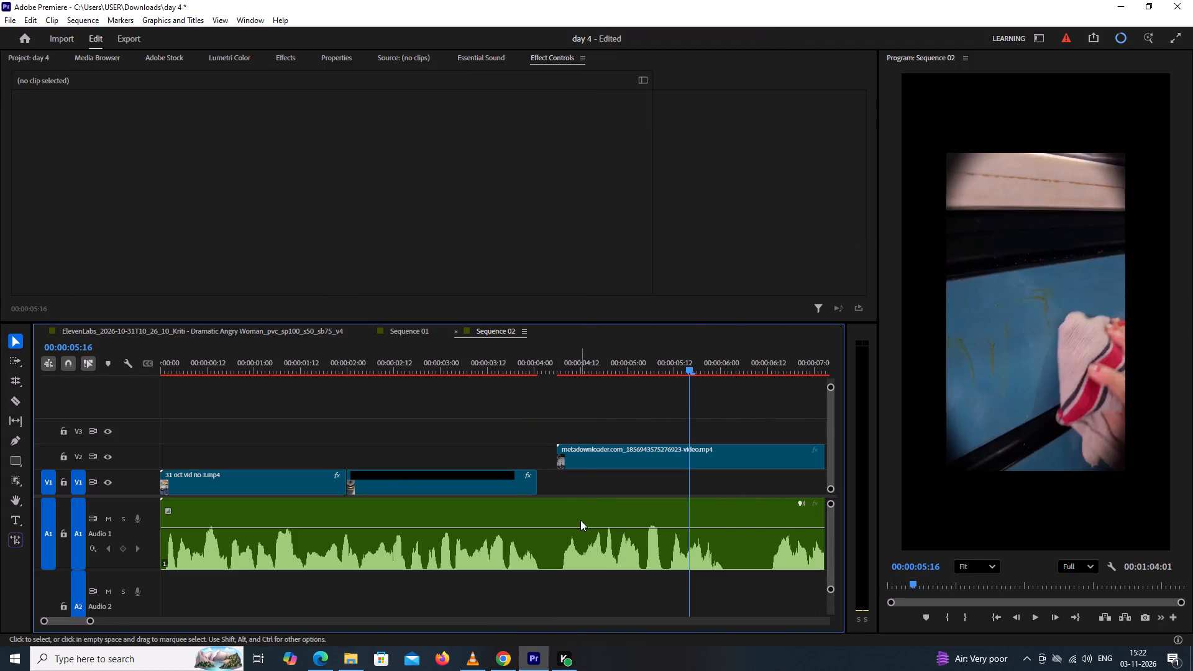
Move the metadownloader clip down to V1, directly after the gas-burner clip.
drag(582, 468, 579, 489)
drag(592, 485, 572, 495)
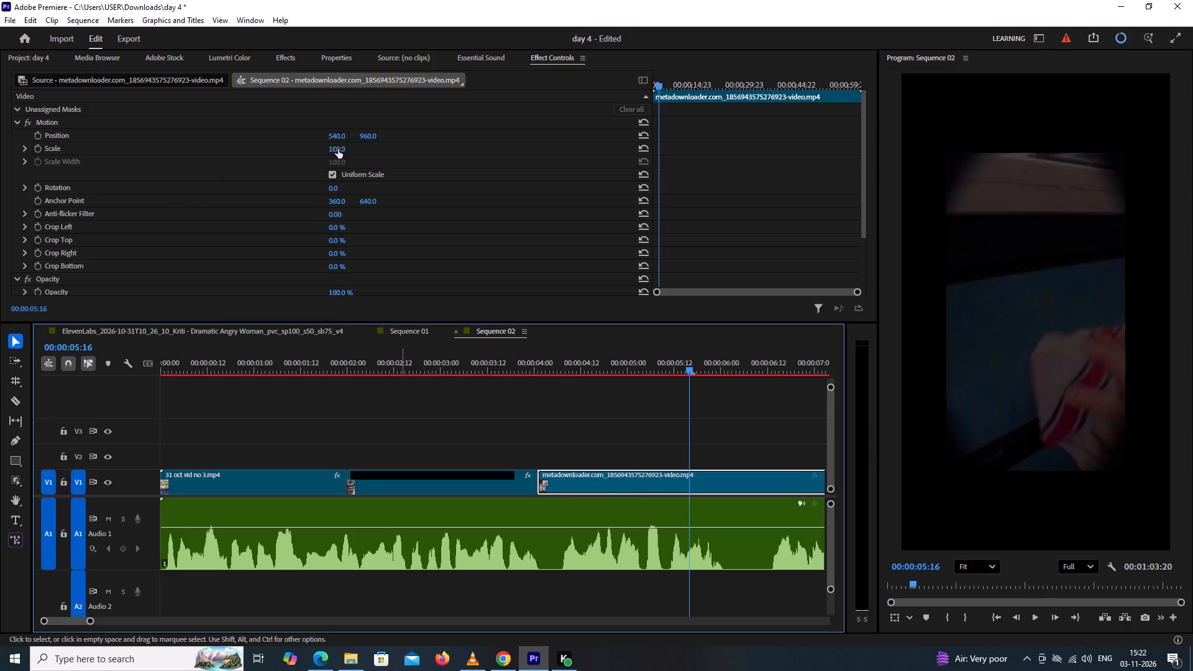
Set the metadownloader clip's scale to 148 so it fills the vertical frame.
drag(338, 149, 367, 133)
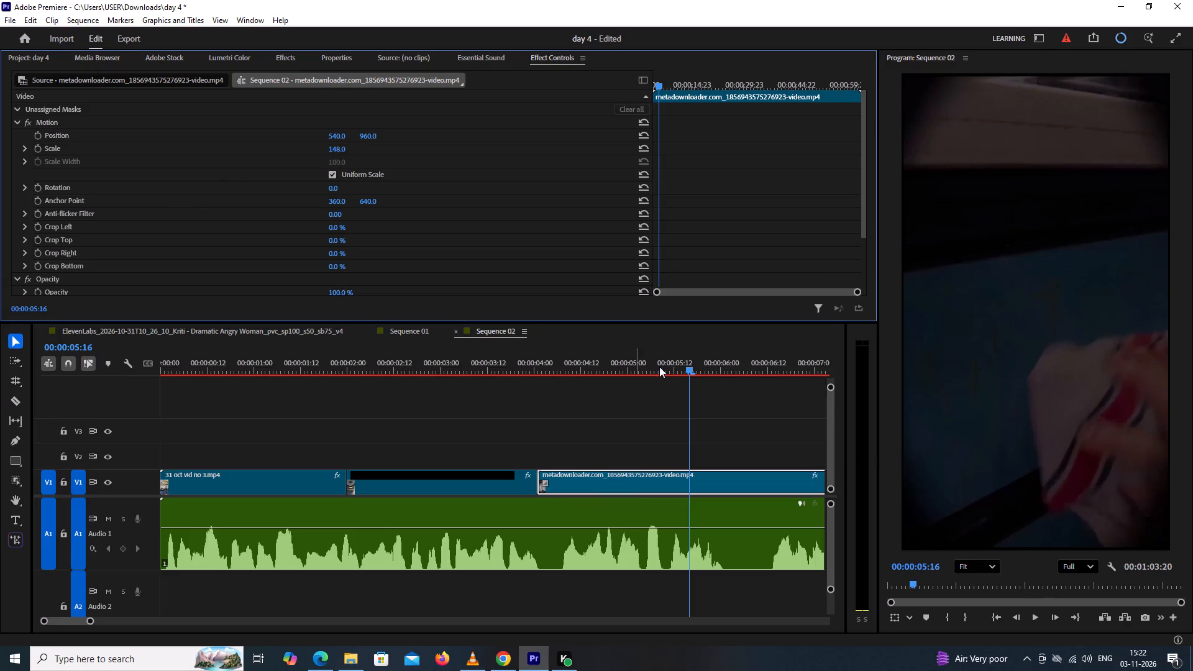
Play the new clip against the voice-over and split both the V1 clip and the A1 audio at 00:00:06:01.
drag(679, 359, 493, 462)
key(space)
click(670, 441)
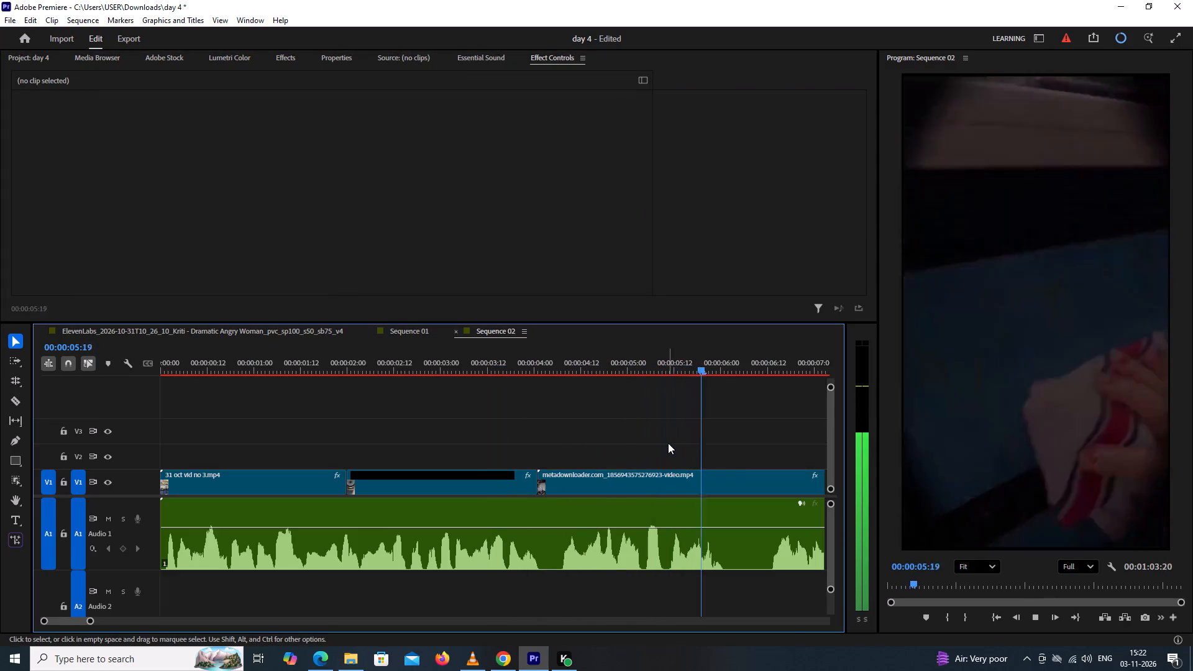
key(space)
key(space)
key(space)
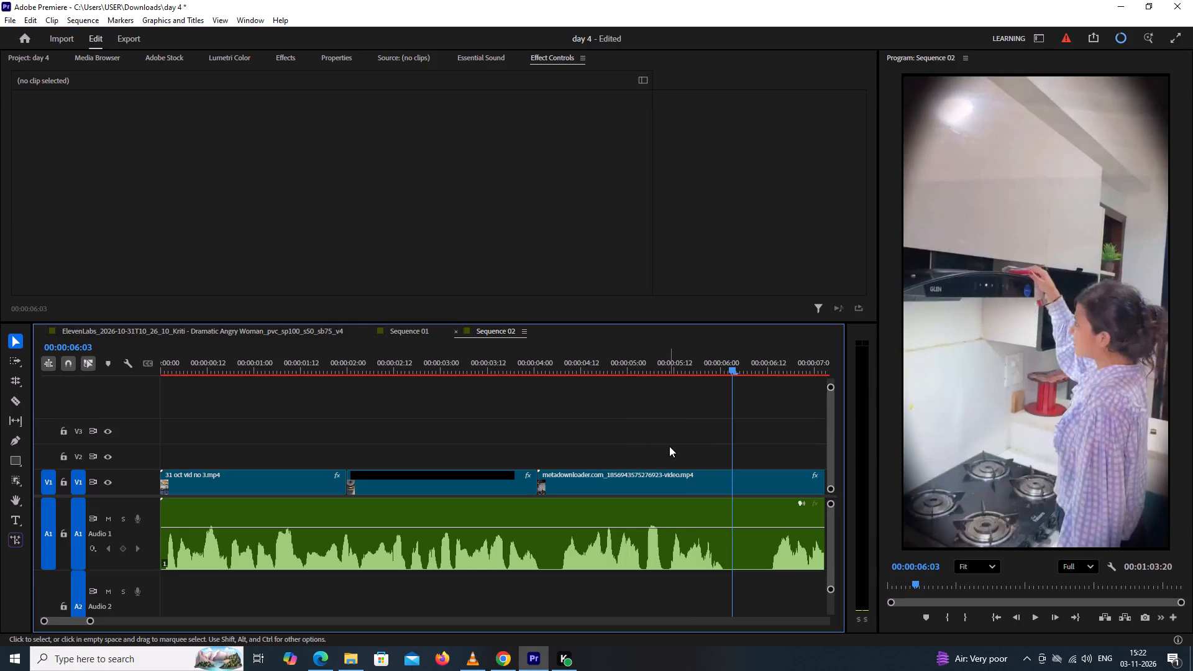
drag(736, 366, 611, 457)
key(space)
click(732, 438)
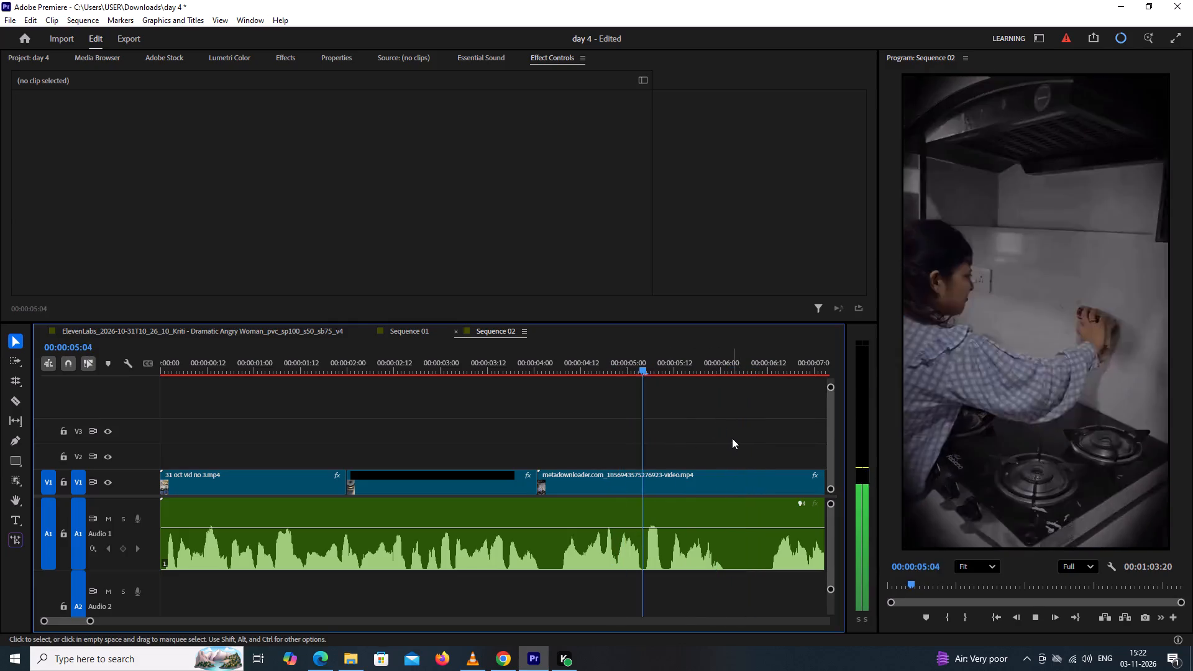
key(space)
key(c)
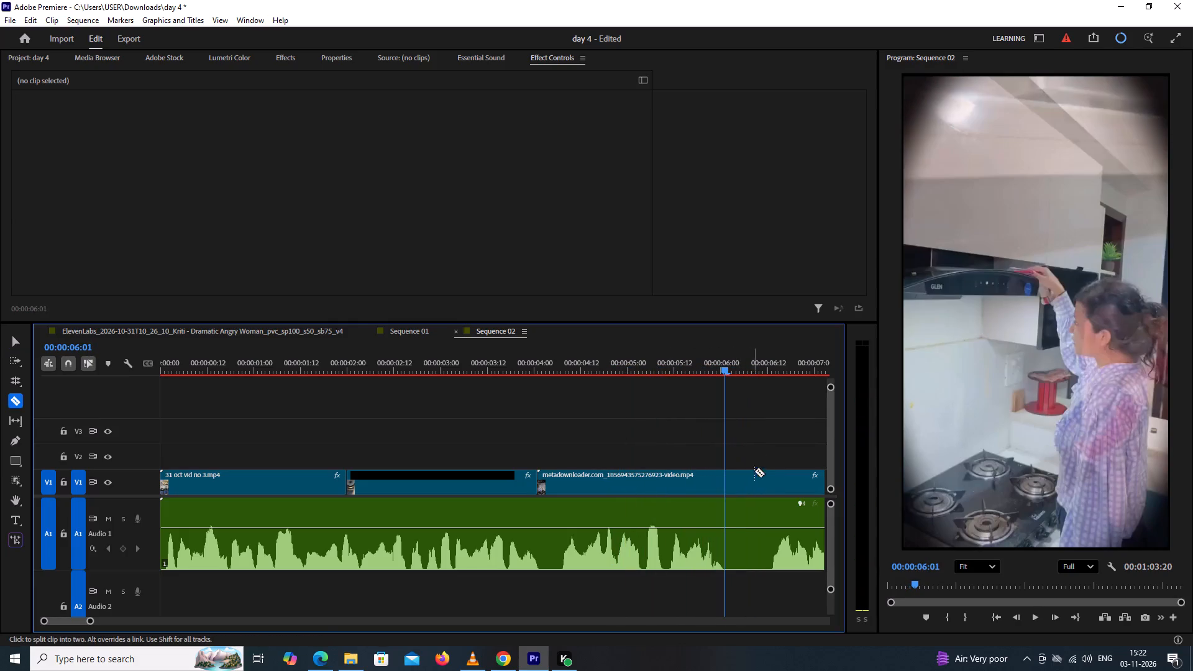
click(729, 485)
click(726, 541)
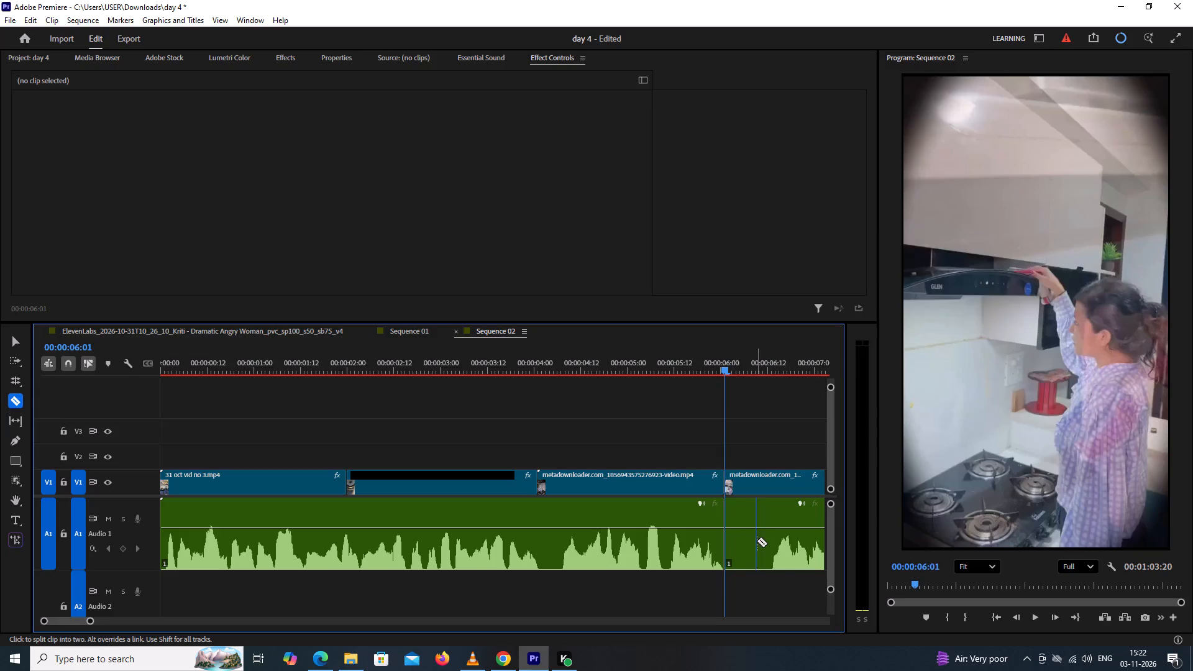
Split the voice-over at the end of the silent pause and move the remaining speech back to start at 00:00:06:01.
click(766, 540)
key(v)
drag(800, 516, 774, 527)
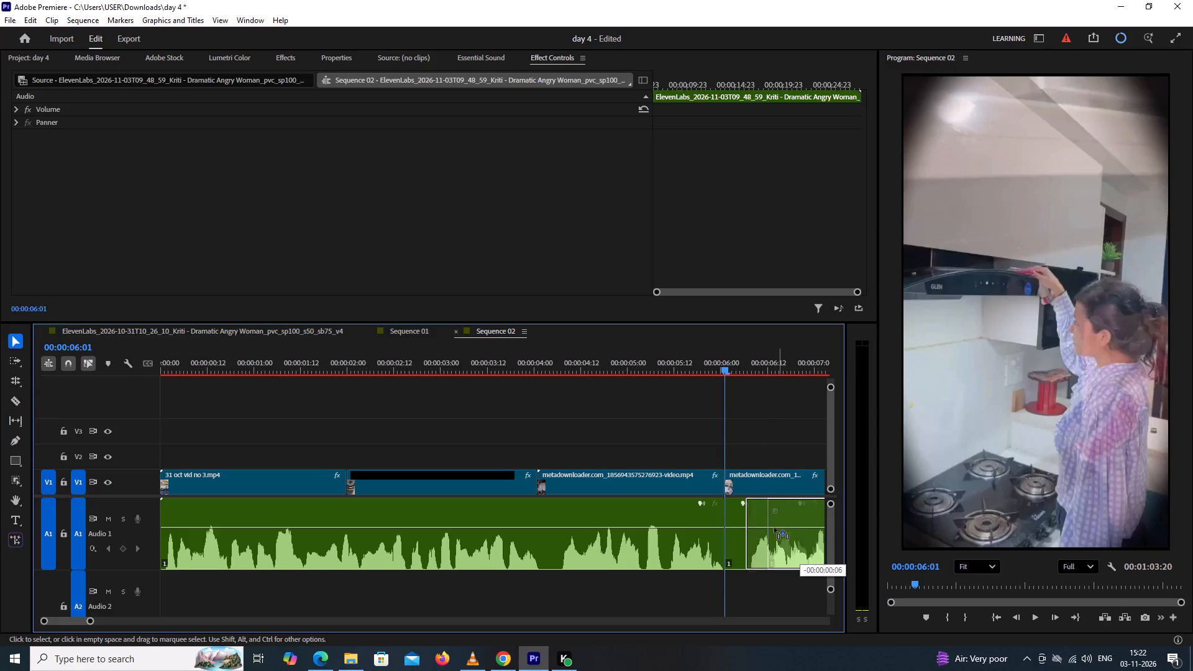
drag(774, 527, 762, 532)
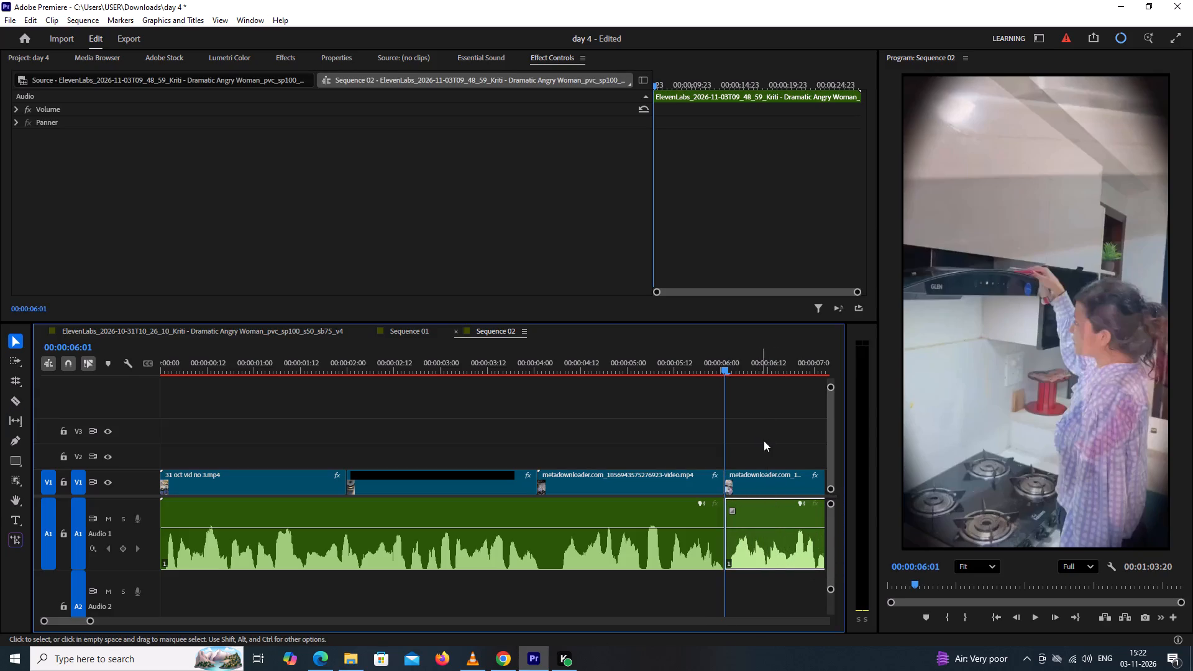
Delete the part of the metadownloader clip after 00:00:06:01 on V1.
click(762, 486)
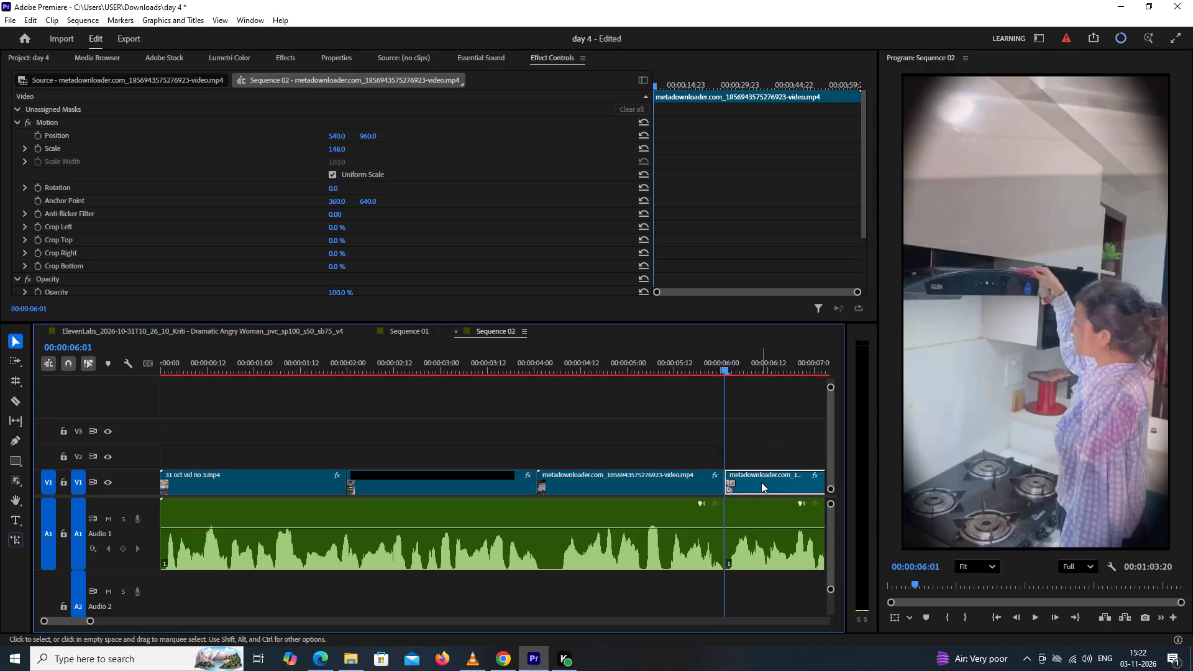
key(BackSpace)
Play from the end of the gas-burner clip to about 00:00:09:03 to check the cut and hear the following voice-over.
drag(726, 367, 705, 396)
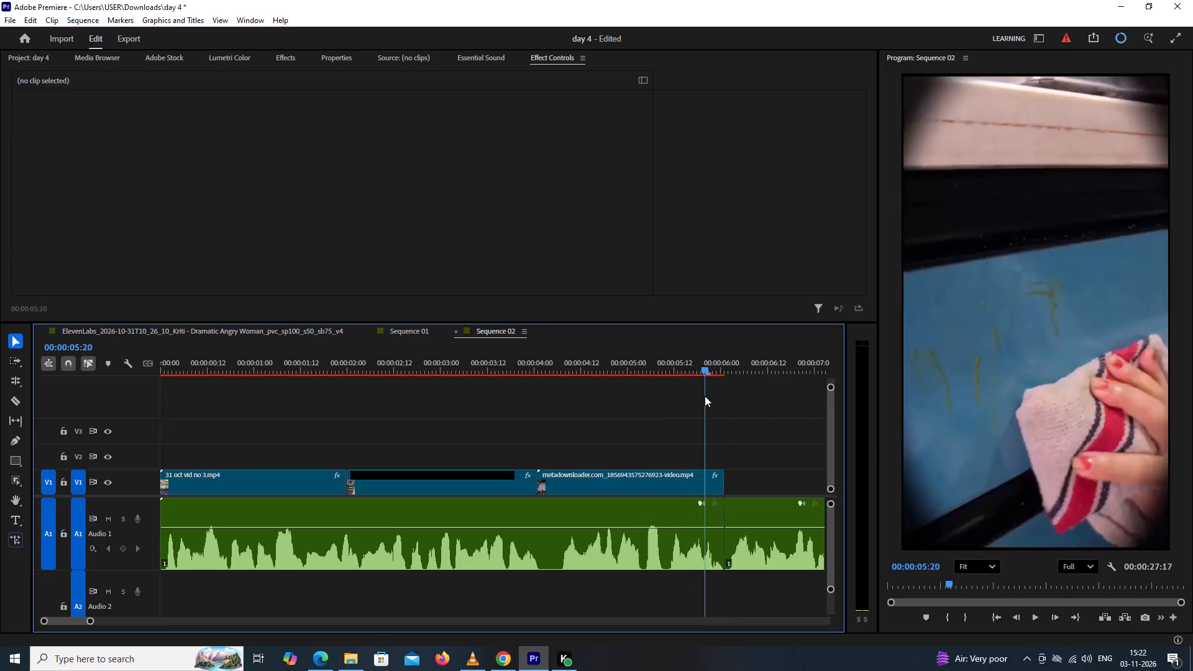
drag(705, 396, 500, 463)
key(space)
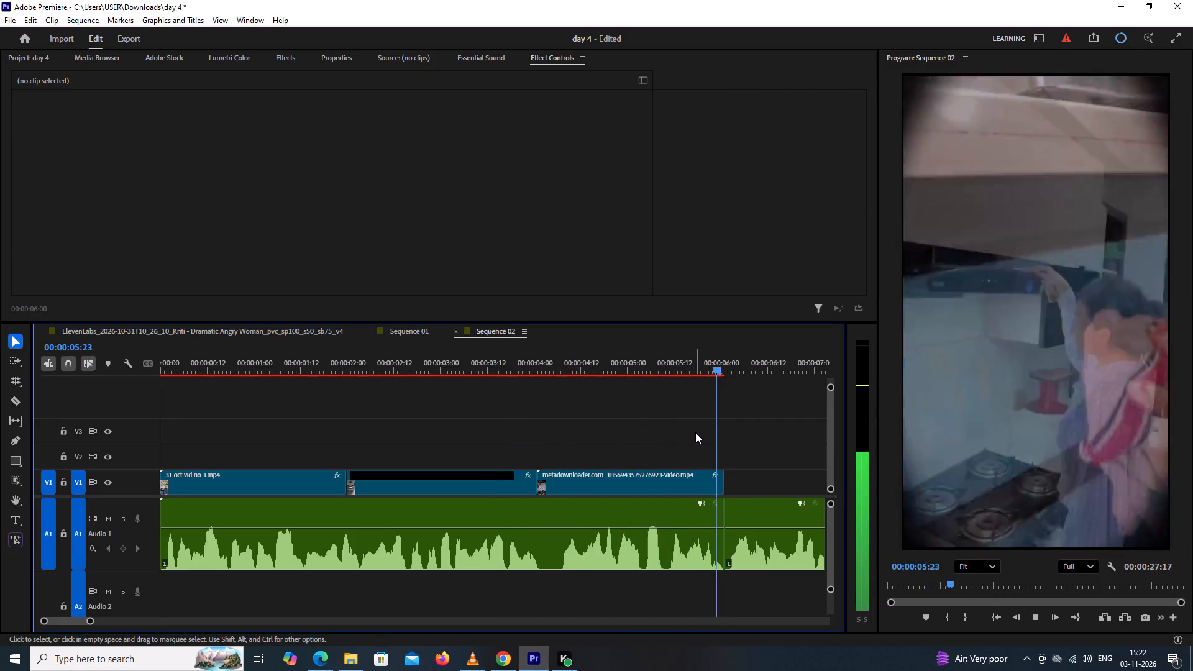
key(space)
key(space)
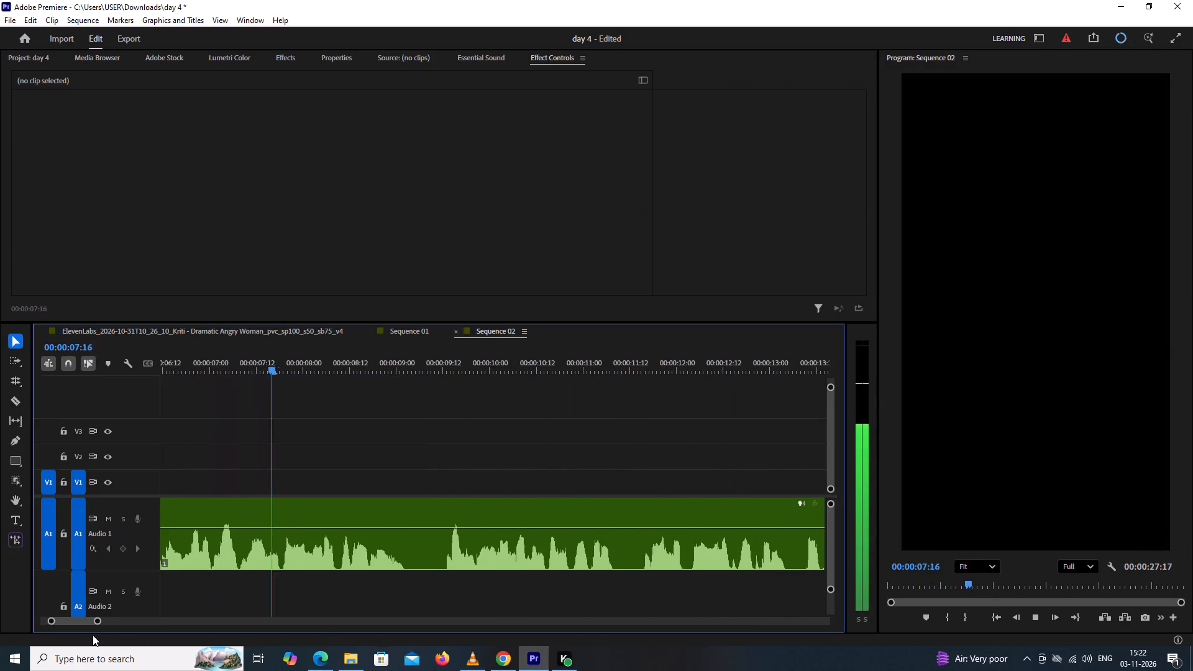
drag(101, 618, 147, 596)
key(space)
Find the woman holding the StainZero bottle in Sequence 01 and copy that clip onto V1 of Sequence 02 at 00:00:09:03.
click(414, 332)
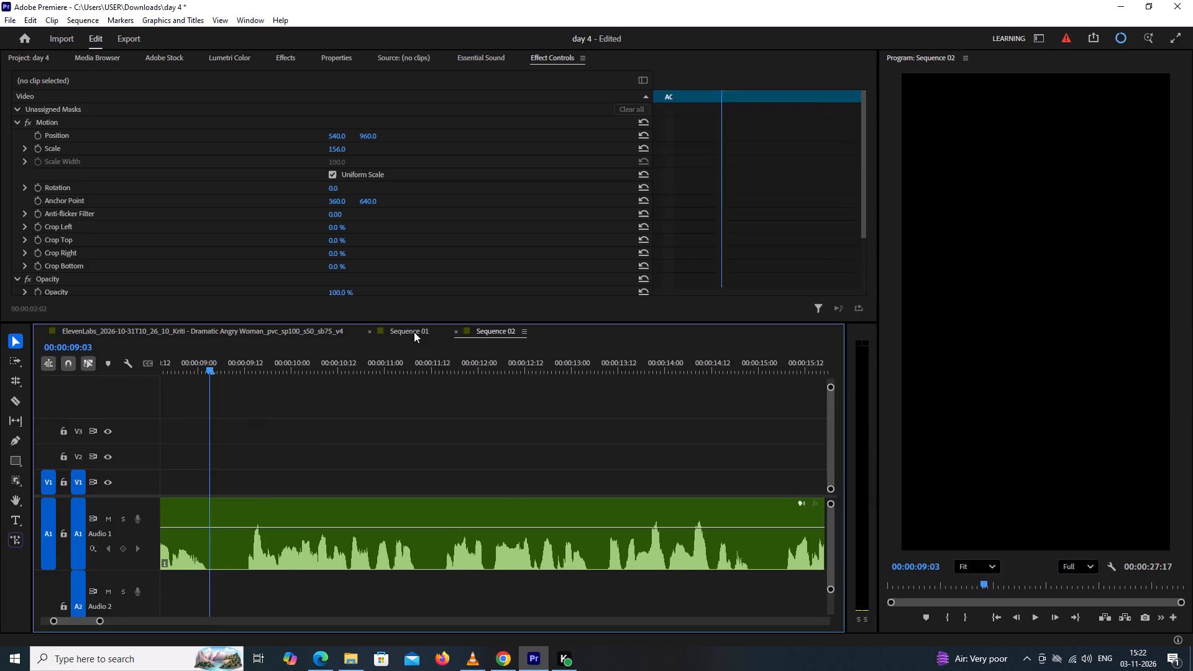
drag(239, 368, 344, 389)
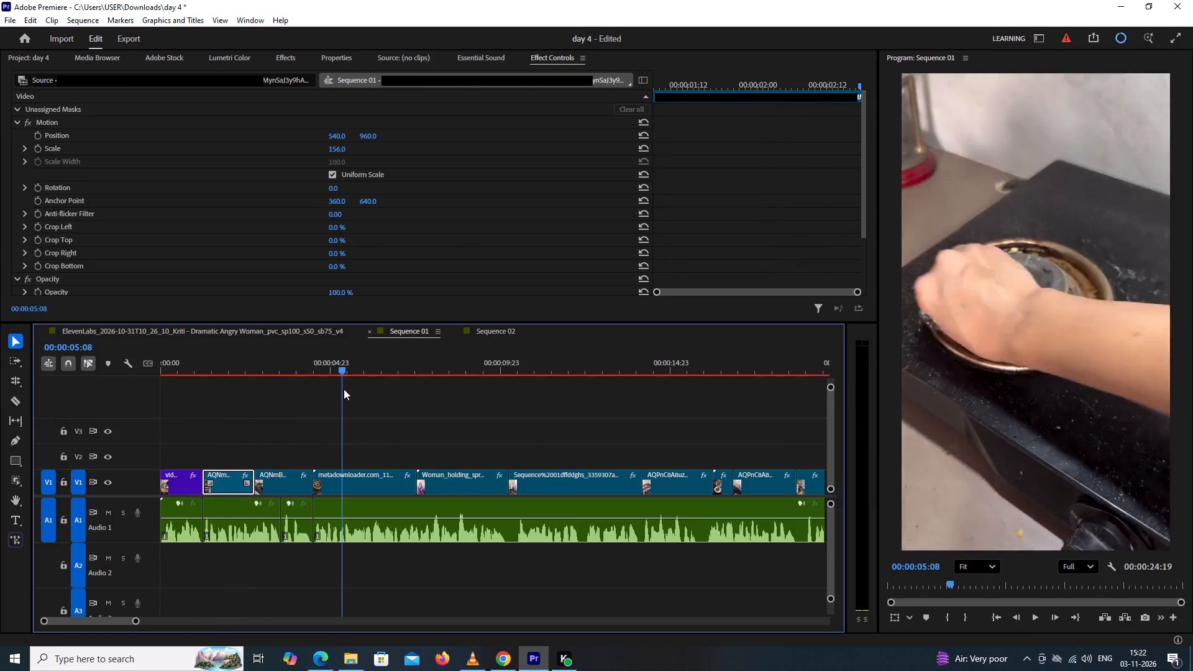
drag(344, 389, 598, 468)
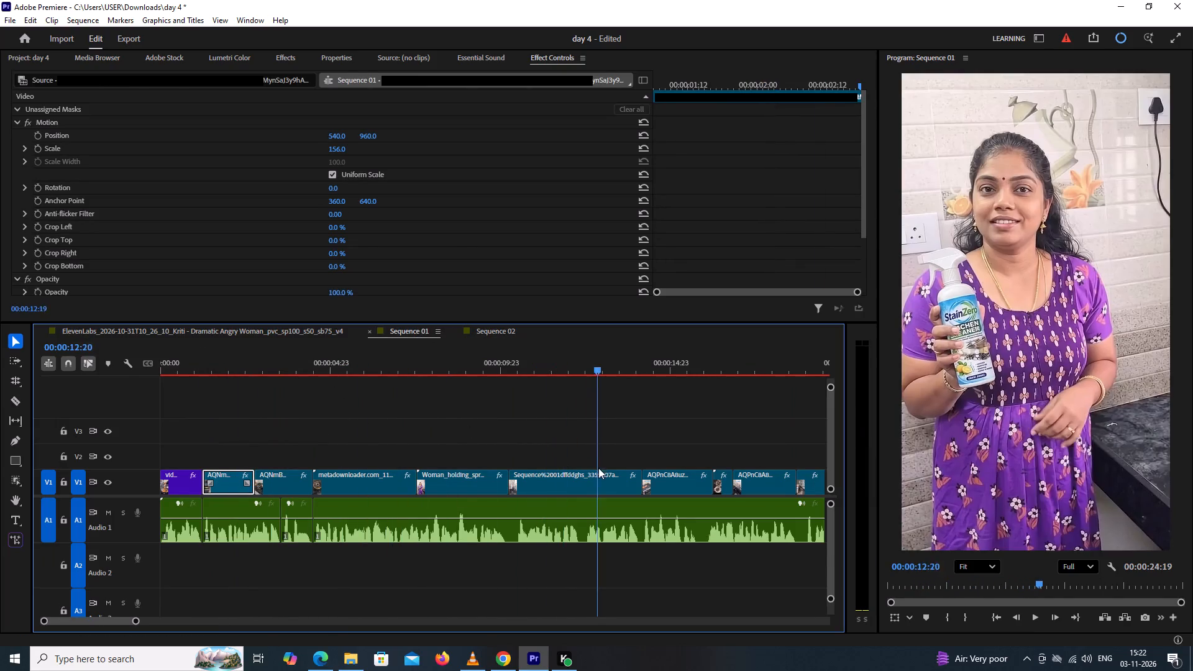
drag(598, 468, 568, 485)
click(559, 483)
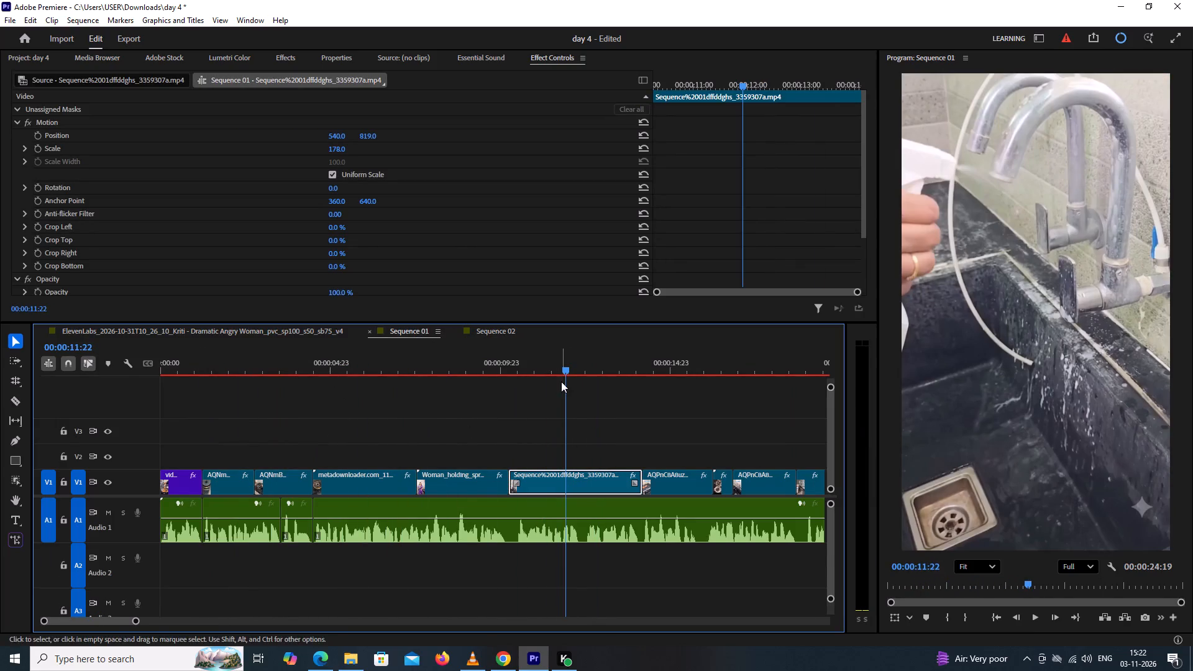
drag(563, 371, 447, 437)
click(446, 491)
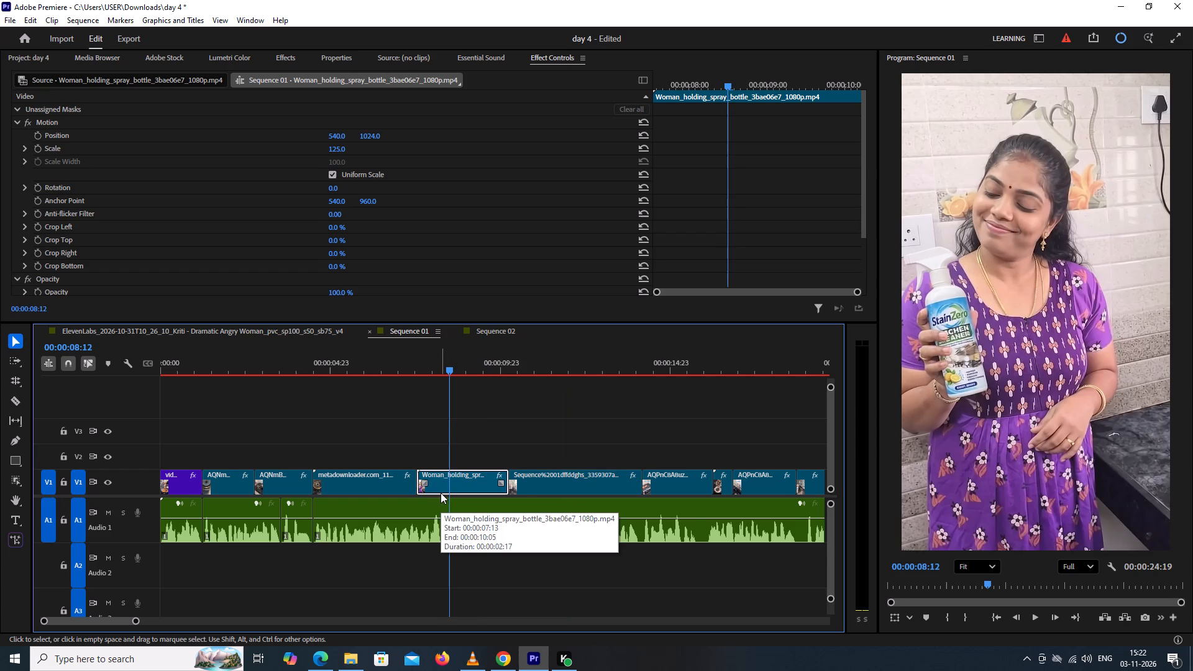
key(ctrl+c)
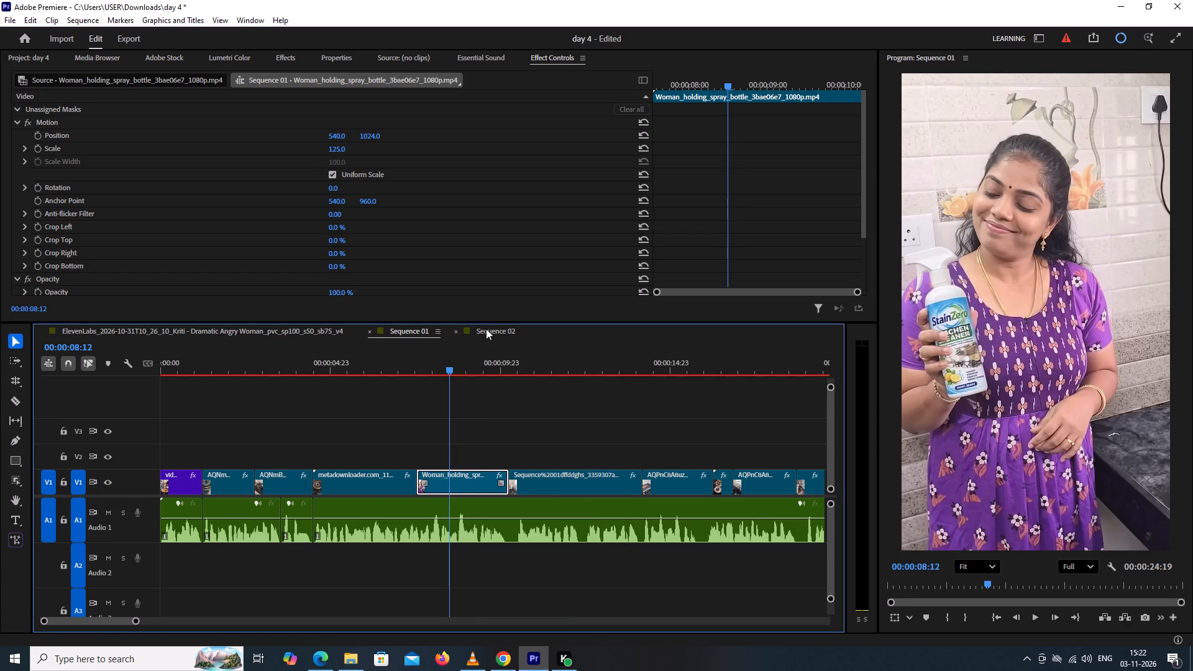
click(486, 329)
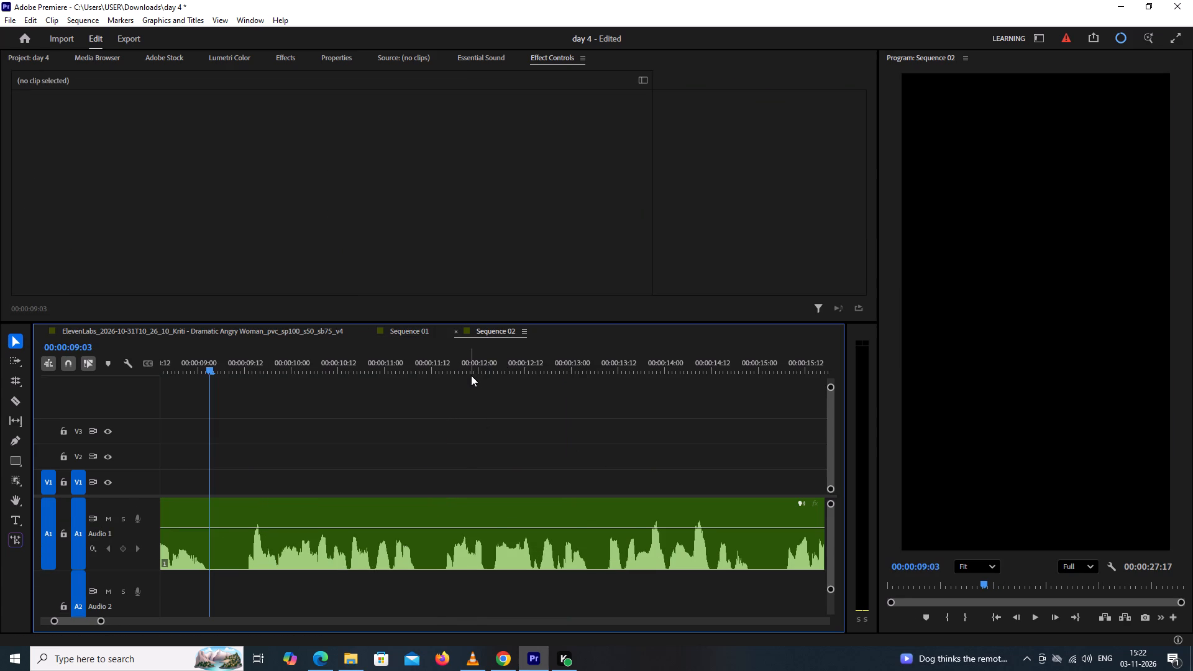
key(ctrl+v)
Move the Woman_holding_spray_bottle clip on V1 back to 00:00:06:01, directly after the metadownloader clip.
drag(99, 624, 115, 617)
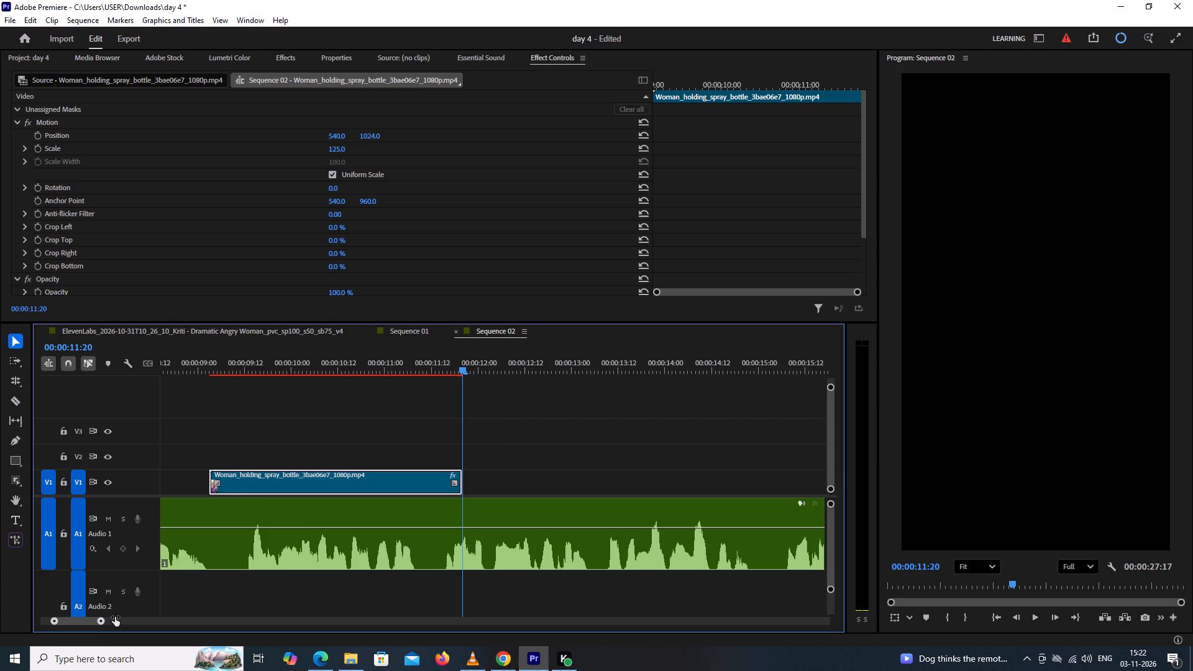
drag(115, 617, 127, 611)
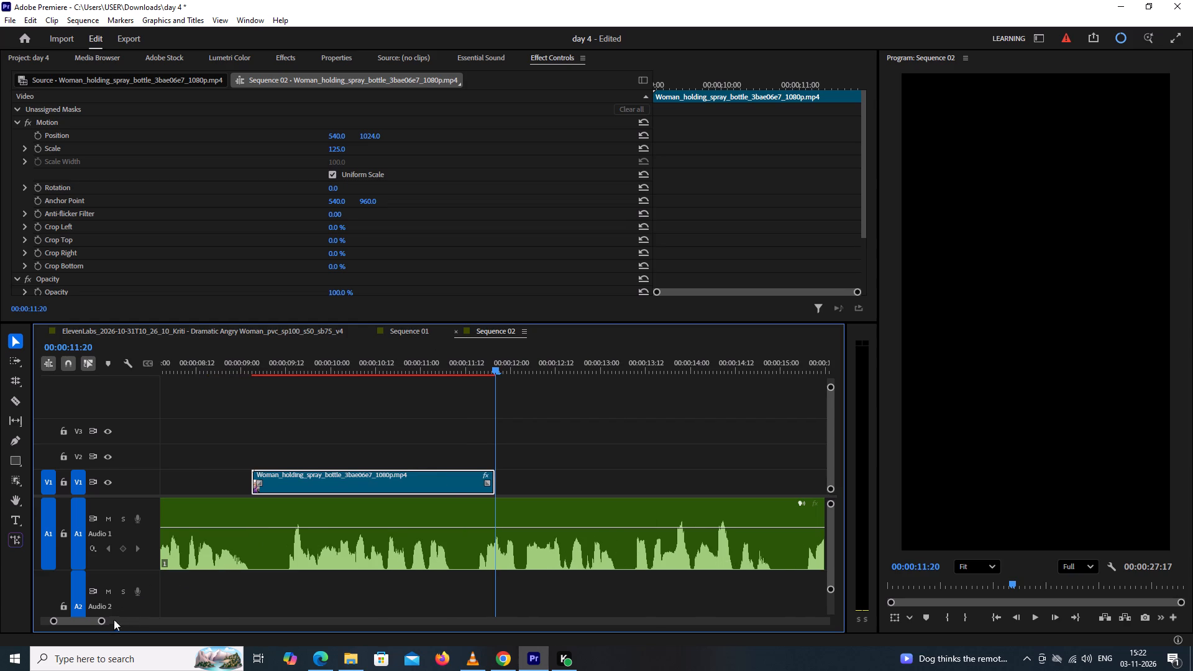
drag(101, 623, 130, 616)
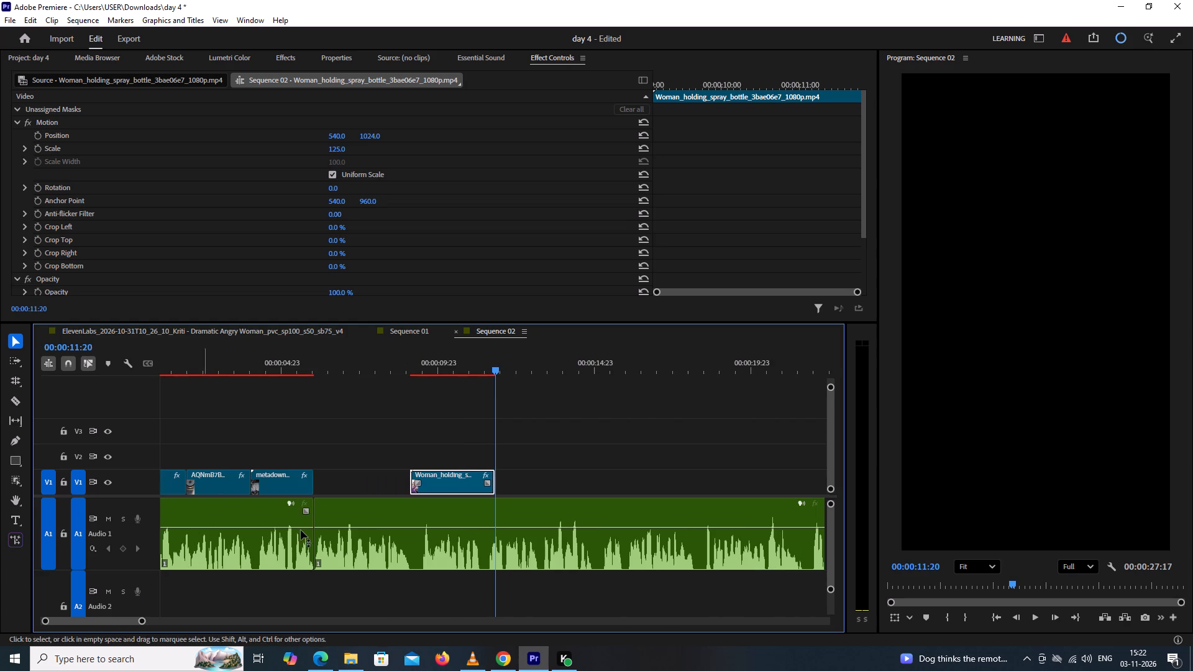
drag(451, 480, 350, 498)
Play across the metadownloader and spray-bottle clips to check the transition against the voice-over.
drag(494, 361, 290, 459)
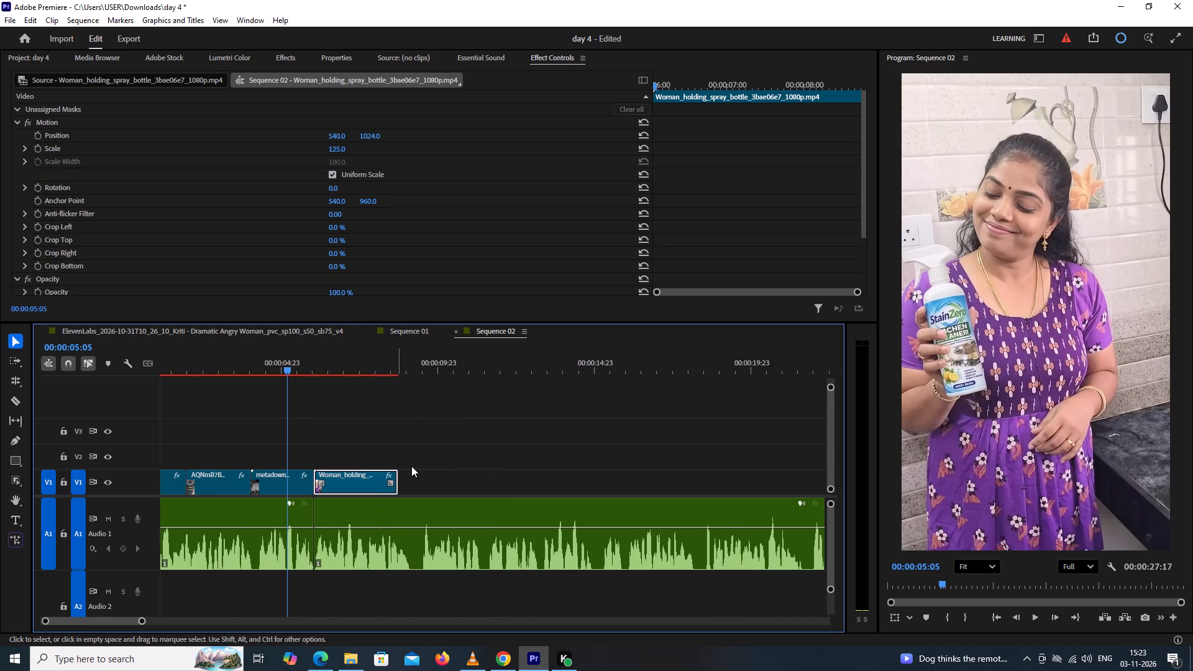
key(space)
click(482, 442)
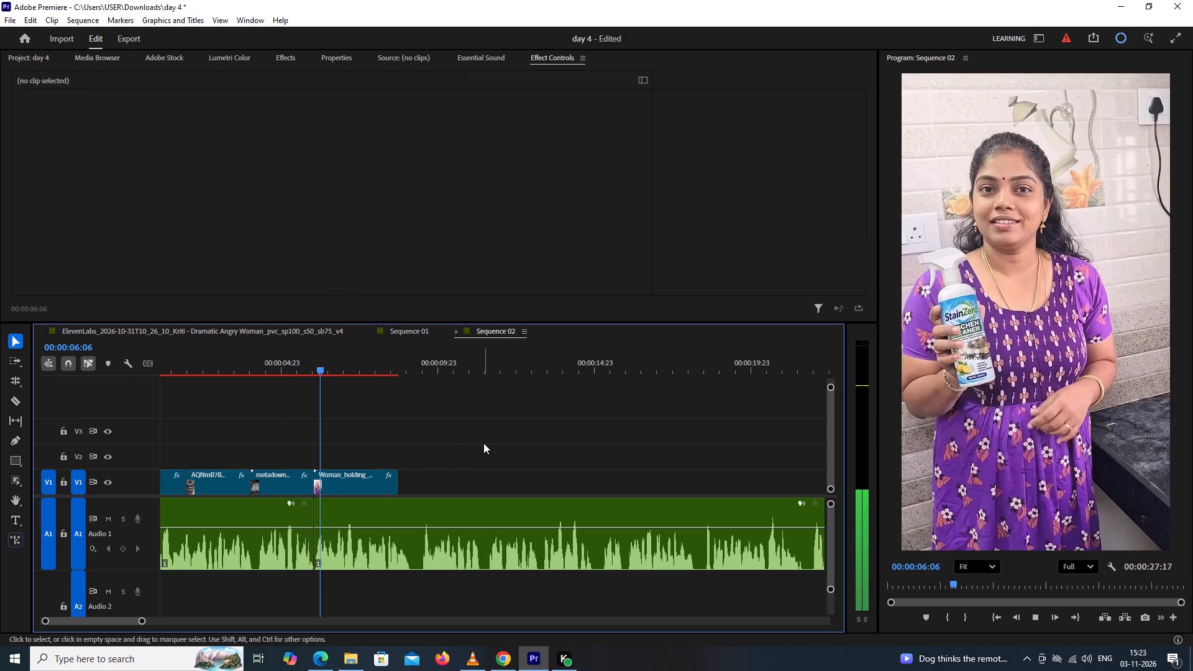
key(space)
drag(349, 362, 248, 423)
key(space)
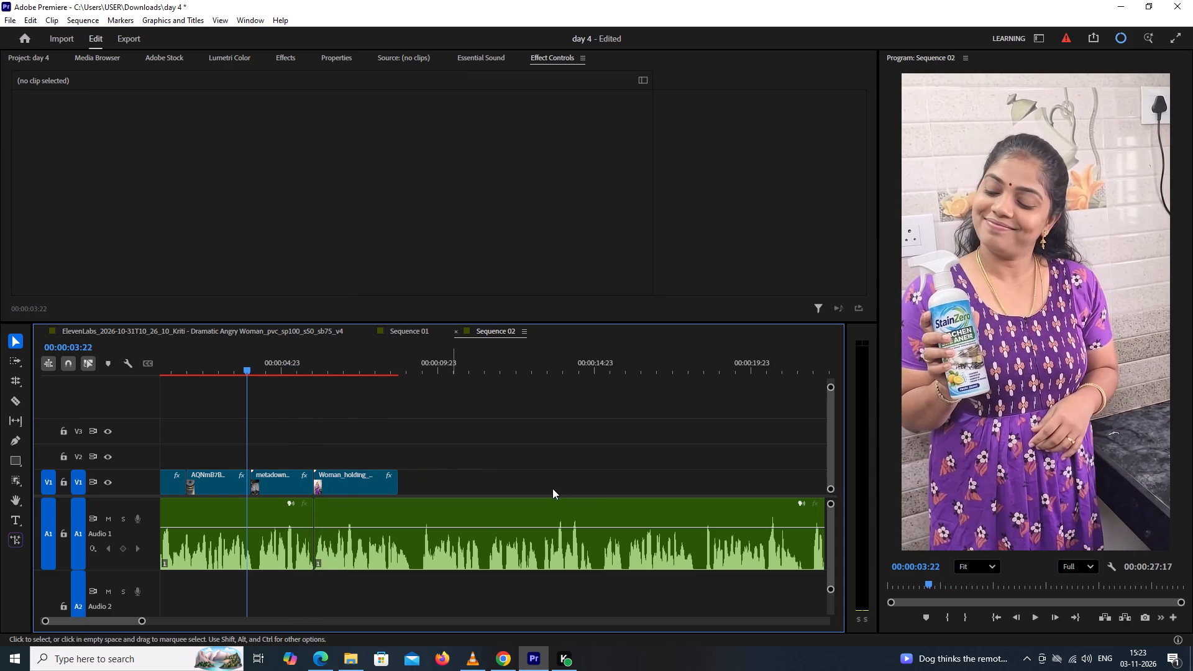
click(550, 445)
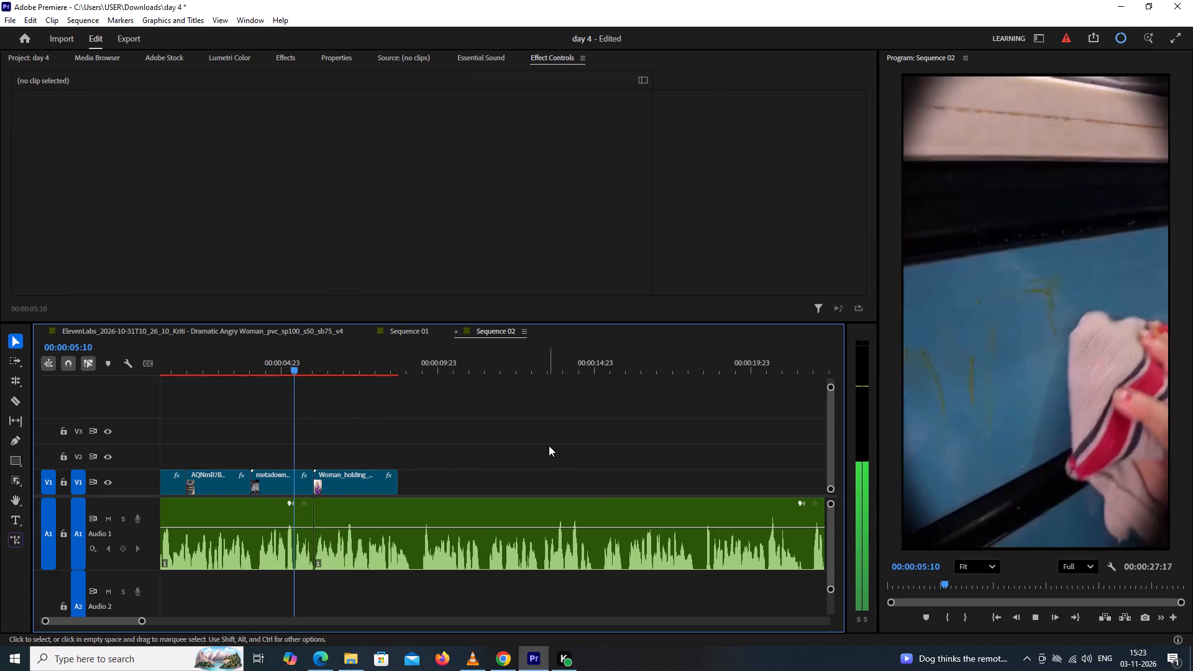
key(space)
Increase the scale of the metadownloader clip on V1 slightly to fill the frame and toggle playback.
click(298, 486)
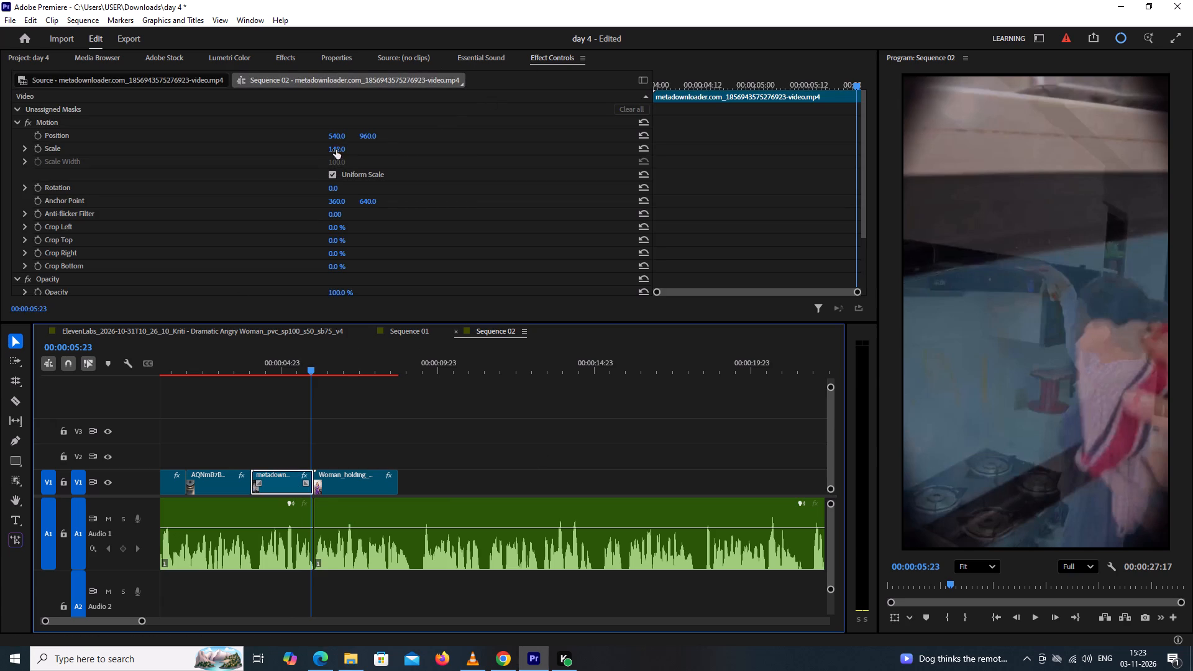
drag(336, 150, 344, 147)
key(space)
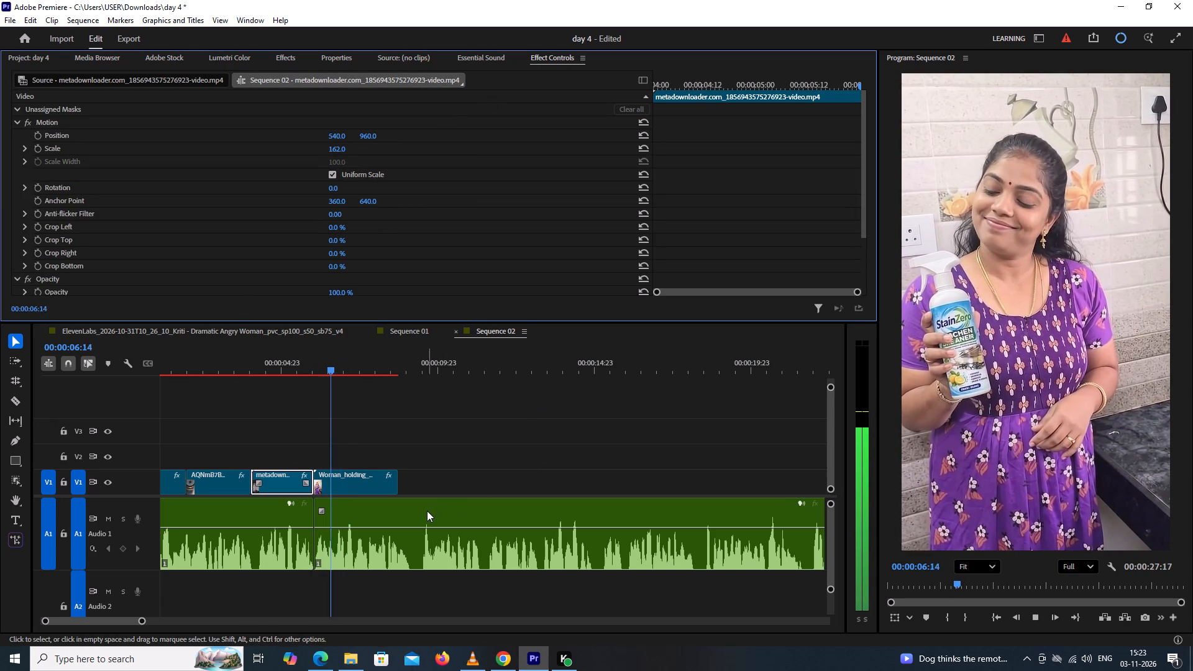
Extend the end of the Woman_holding_spray_bottle clip on V1 to about 00:00:09:02.
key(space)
drag(396, 491, 409, 490)
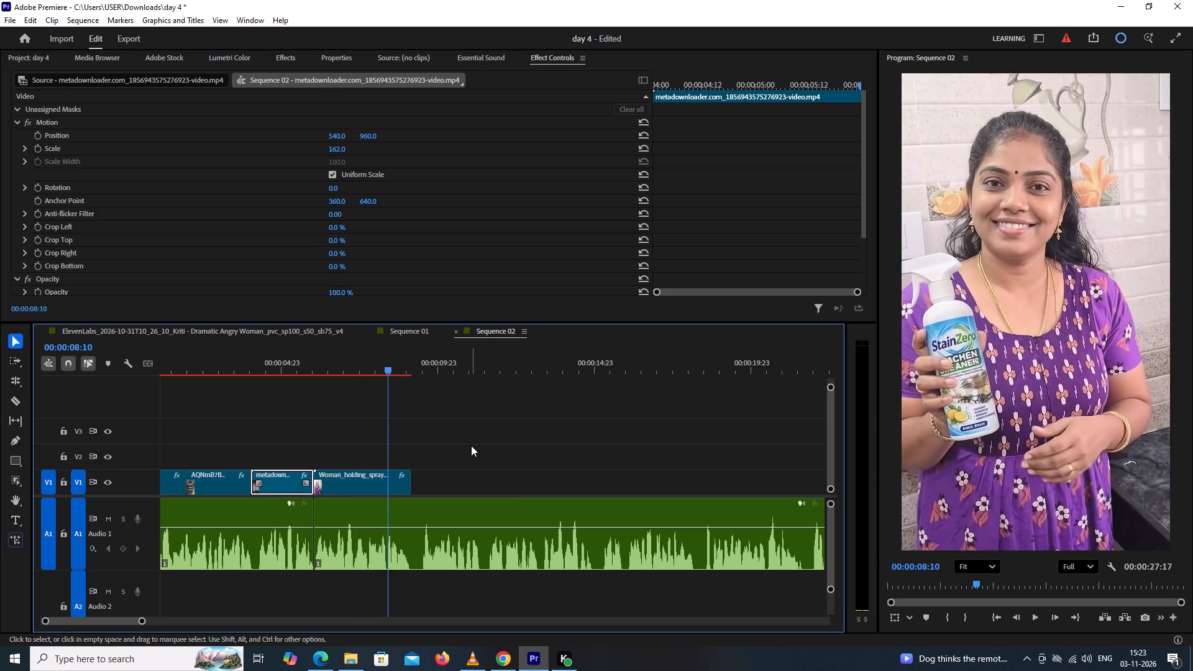
Listen to the voice-over past the end of the spray-bottle clip to judge which footage should follow.
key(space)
click(472, 445)
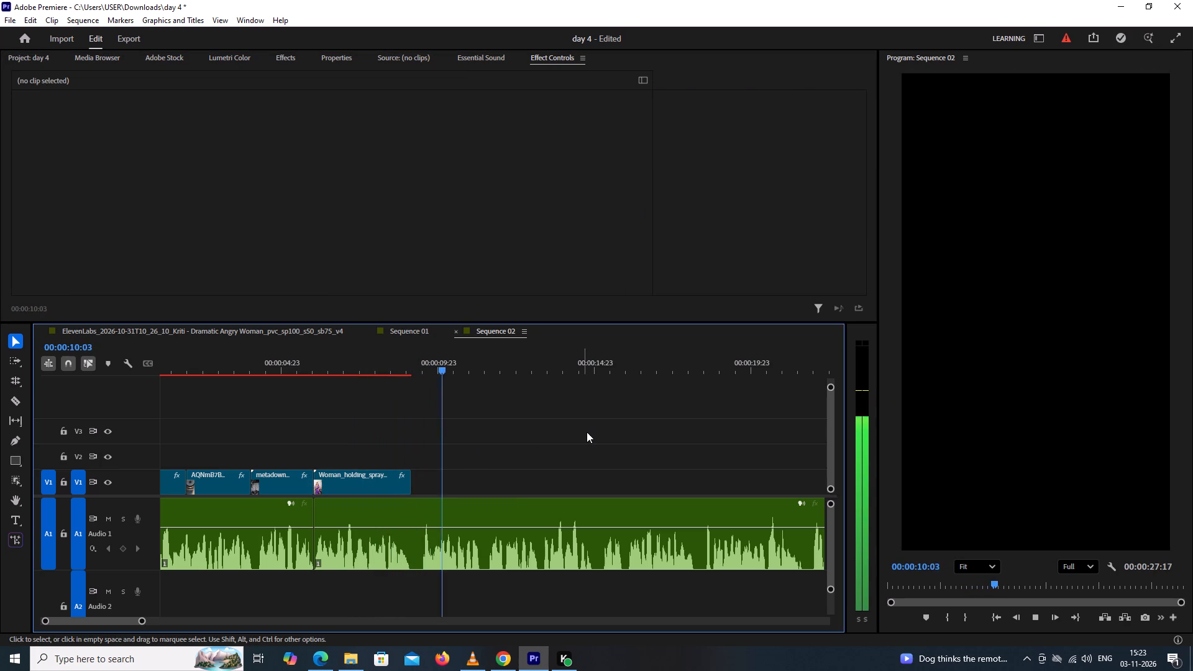
click(586, 432)
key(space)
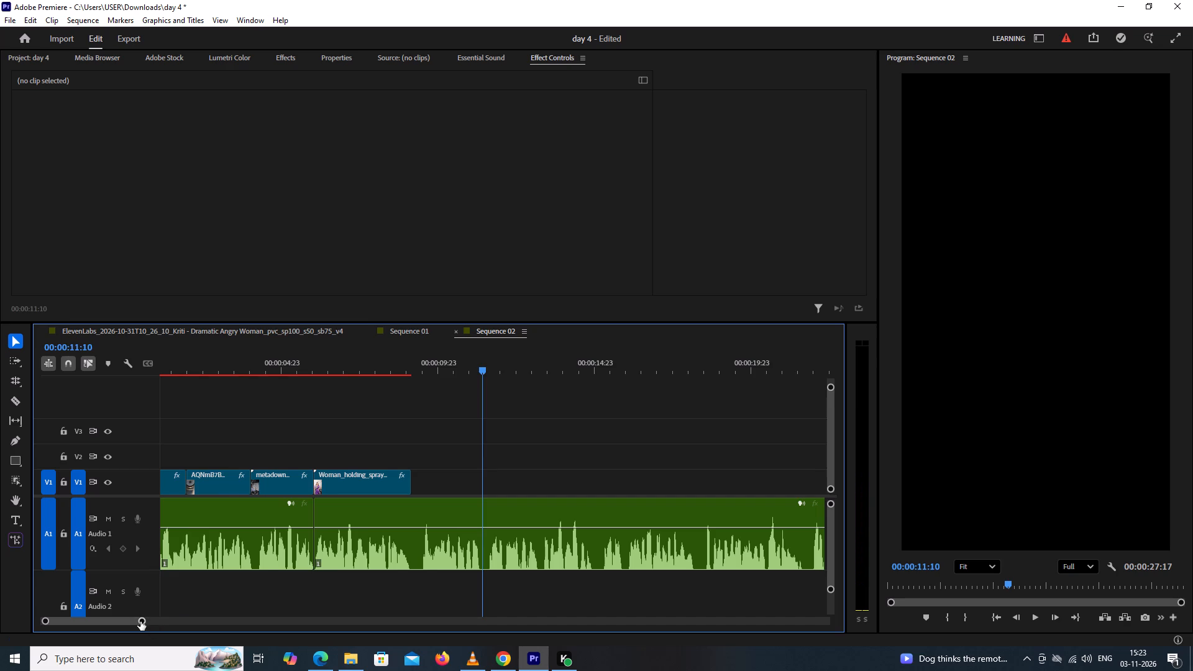
drag(140, 621, 168, 612)
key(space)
click(524, 395)
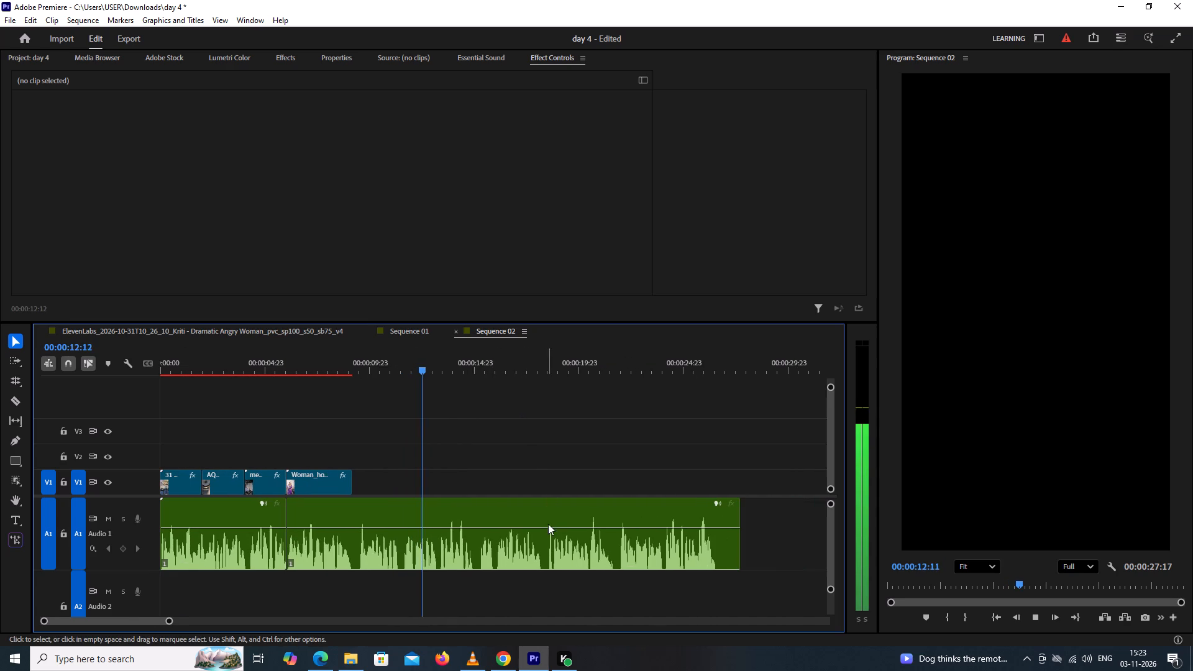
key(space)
From File Explorer, add WhatsApp Video 2026-10-28 at 5.01.45 PM in D:'s Brolls of kitchen cleane folder to V2, starting where the spray-bottle clip ends.
click(342, 662)
click(367, 284)
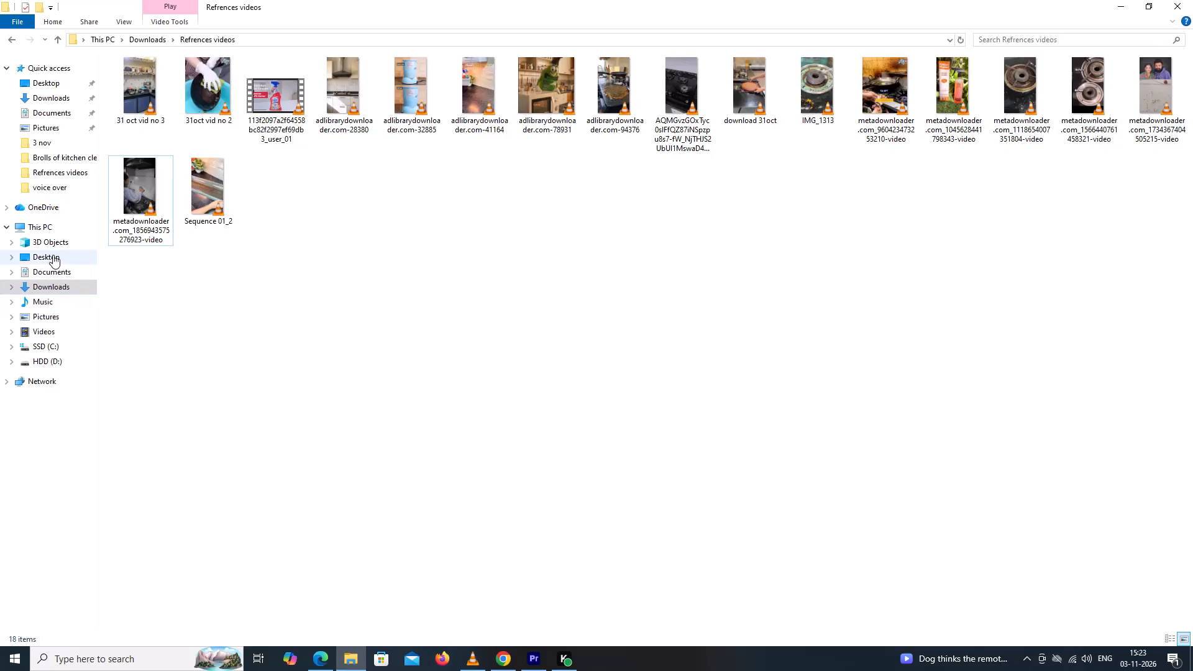
click(52, 357)
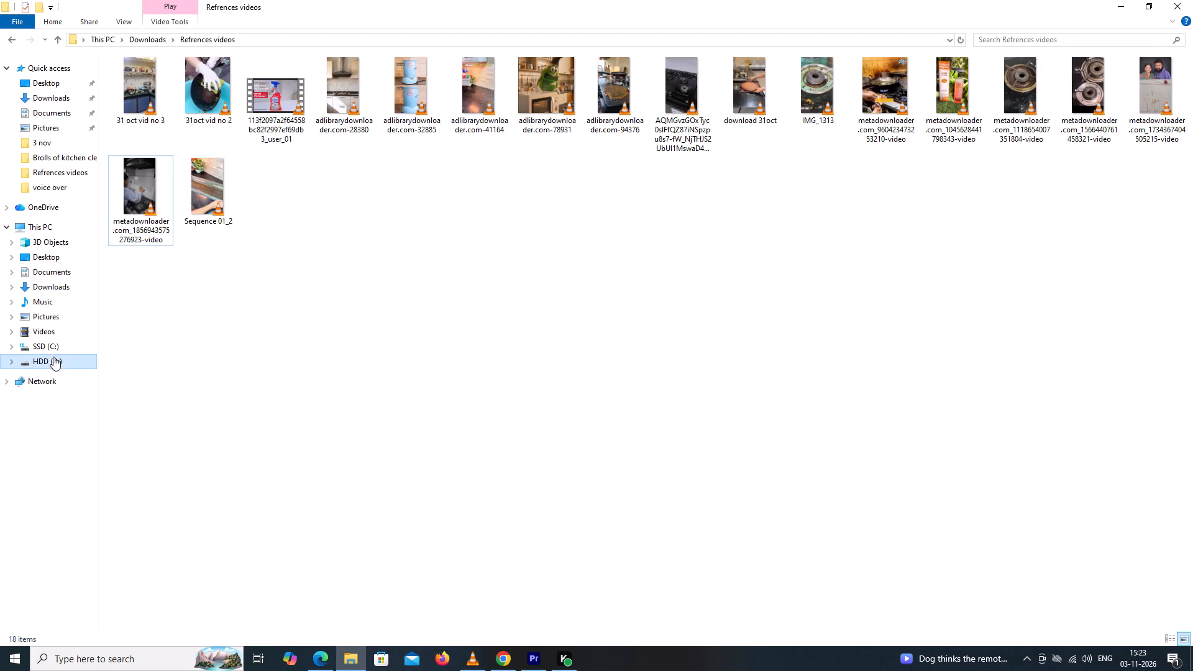
click(603, 409)
double_click(131, 97)
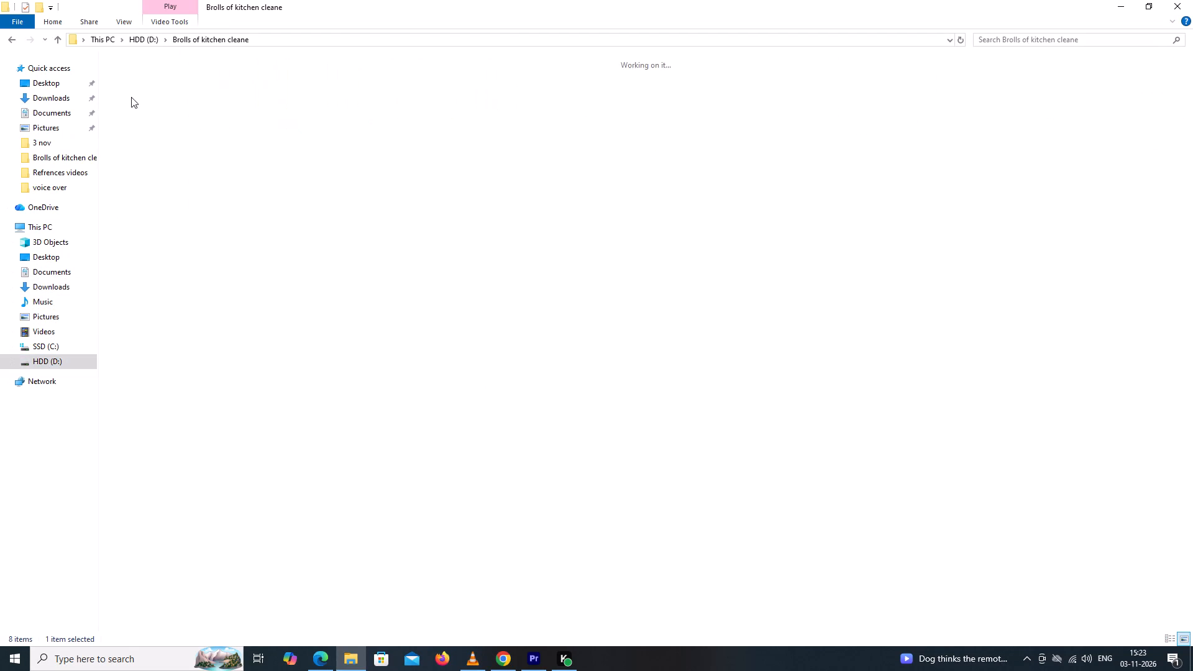
click(583, 430)
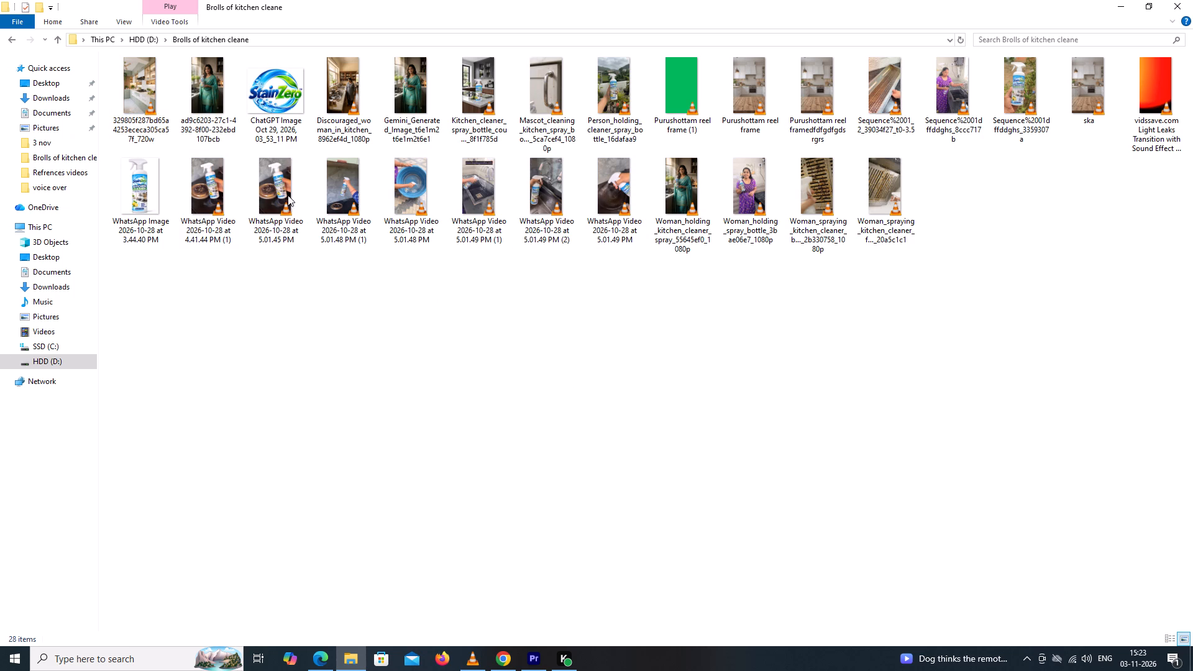
drag(274, 201, 526, 518)
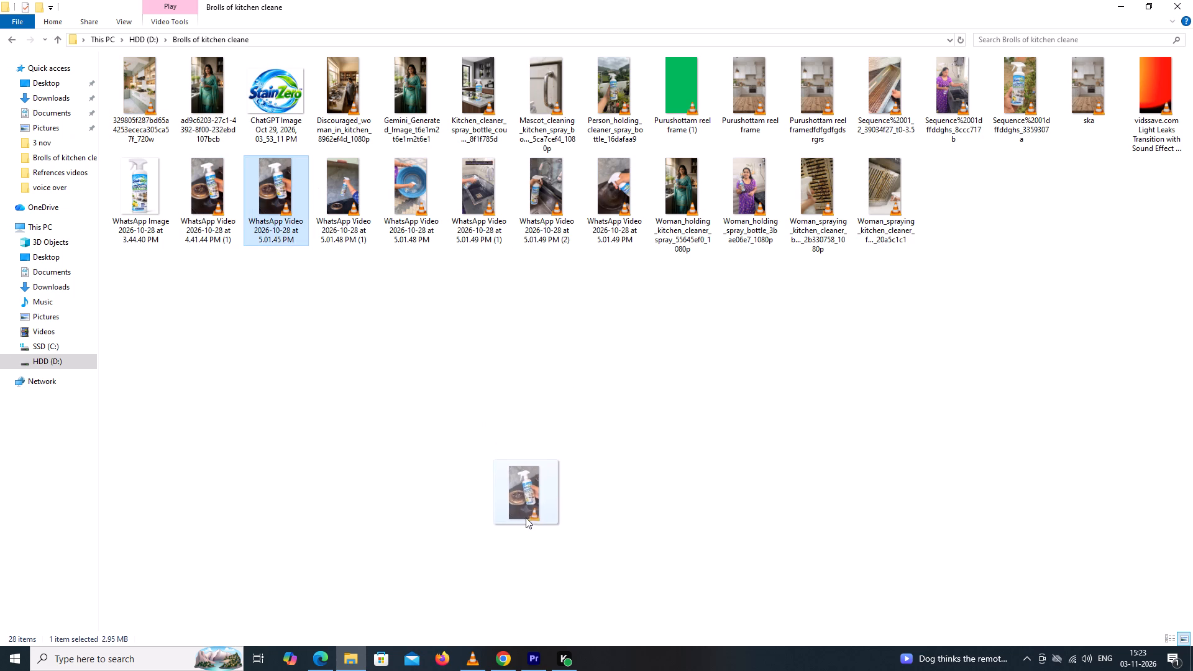
drag(526, 518, 415, 477)
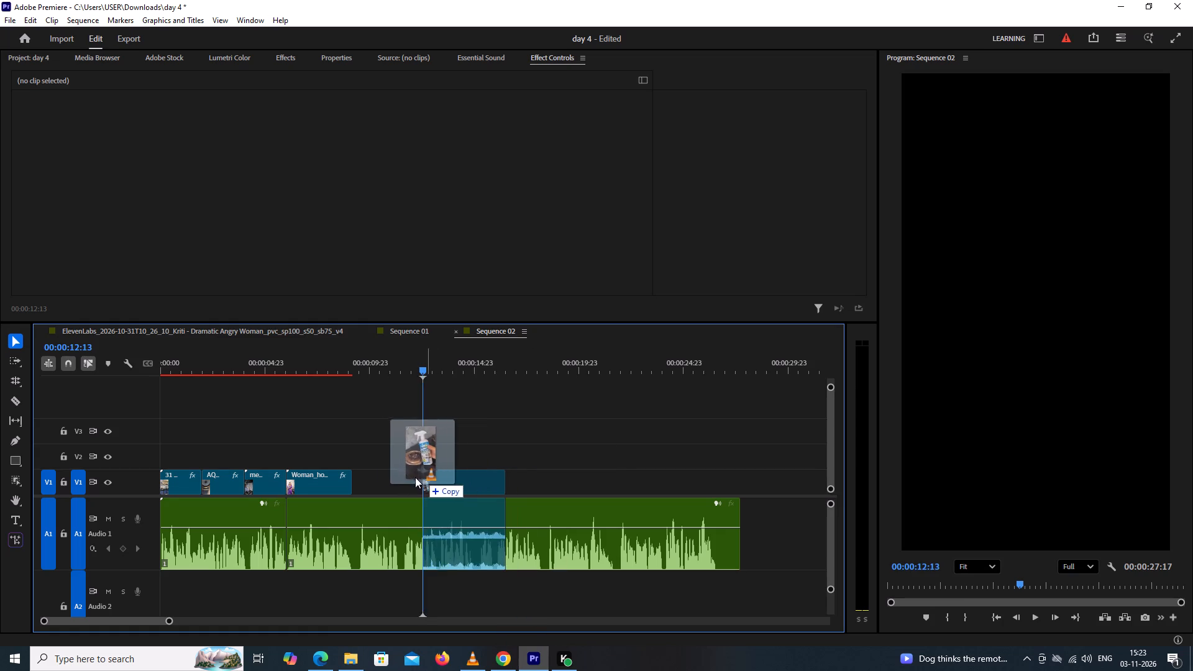
drag(415, 477, 358, 460)
Unlink and delete the new stove-spray clip's audio on A2, and move its video down to V1 after the spray-bottle clip.
right_click(378, 459)
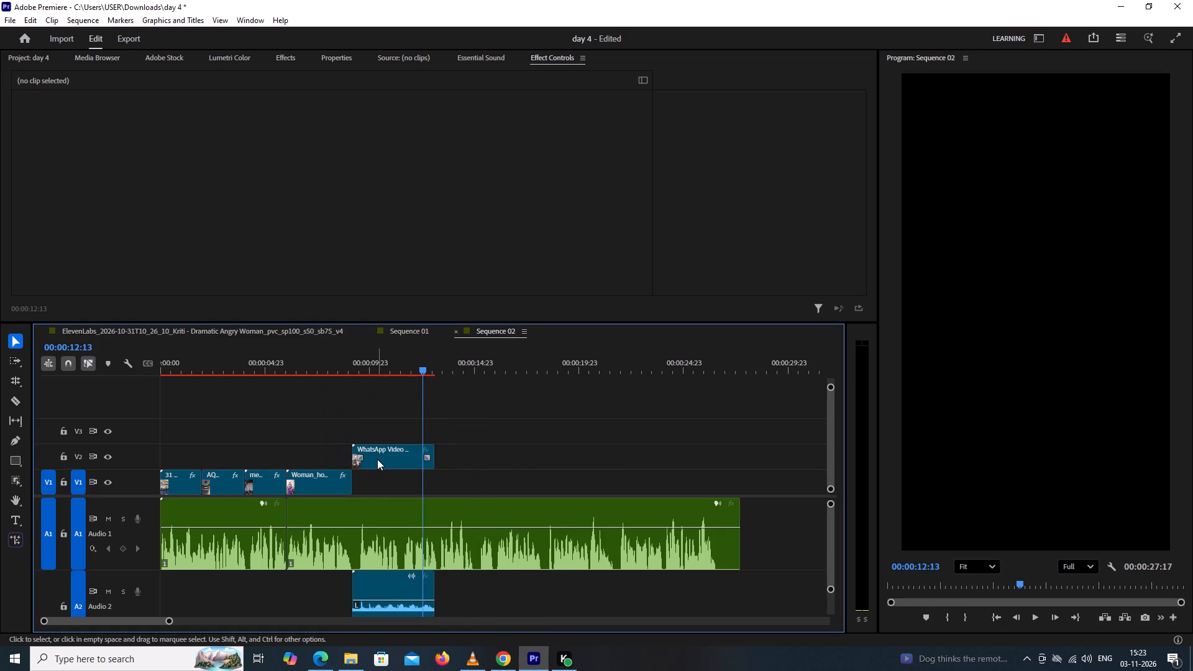
click(408, 235)
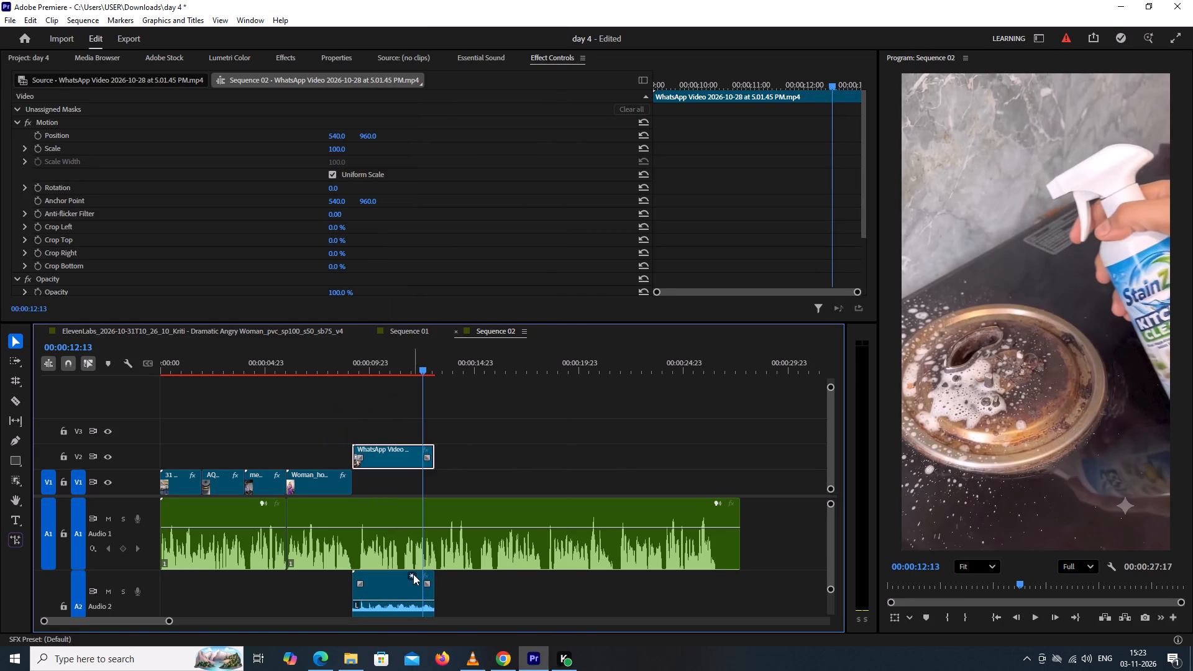
click(397, 593)
key(BackSpace)
drag(386, 458, 386, 480)
click(386, 491)
Set the stove-spray clip's scale to 114 and its vertical position to 1078.
drag(337, 147, 345, 145)
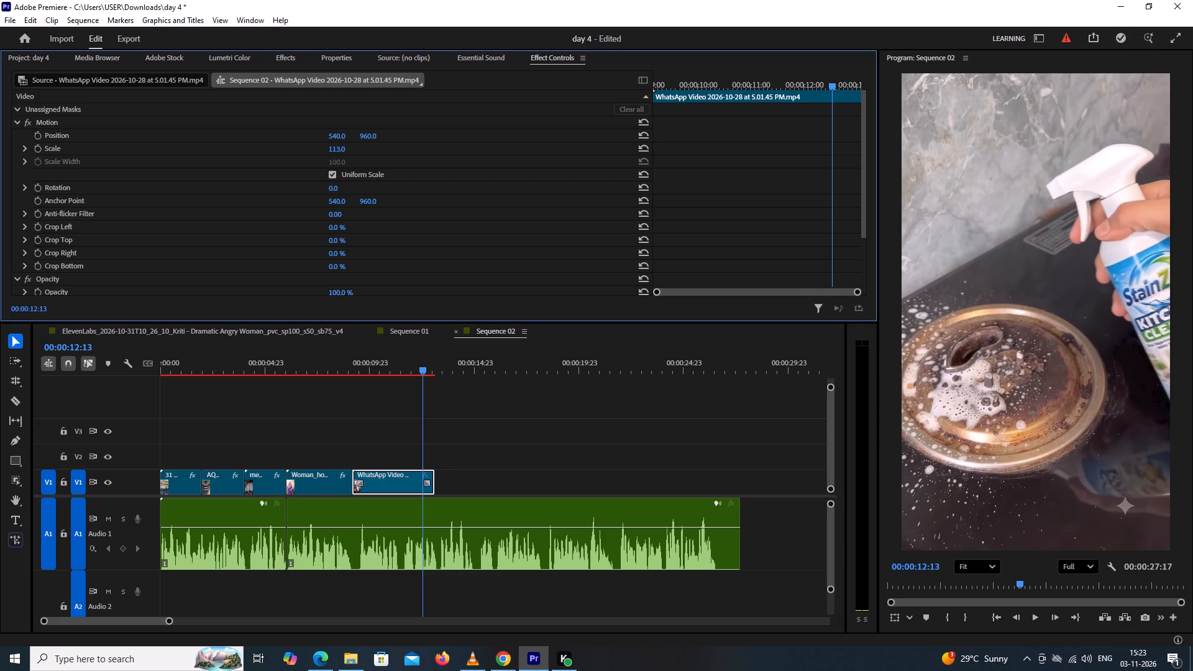
drag(345, 145, 345, 145)
drag(367, 134, 359, 73)
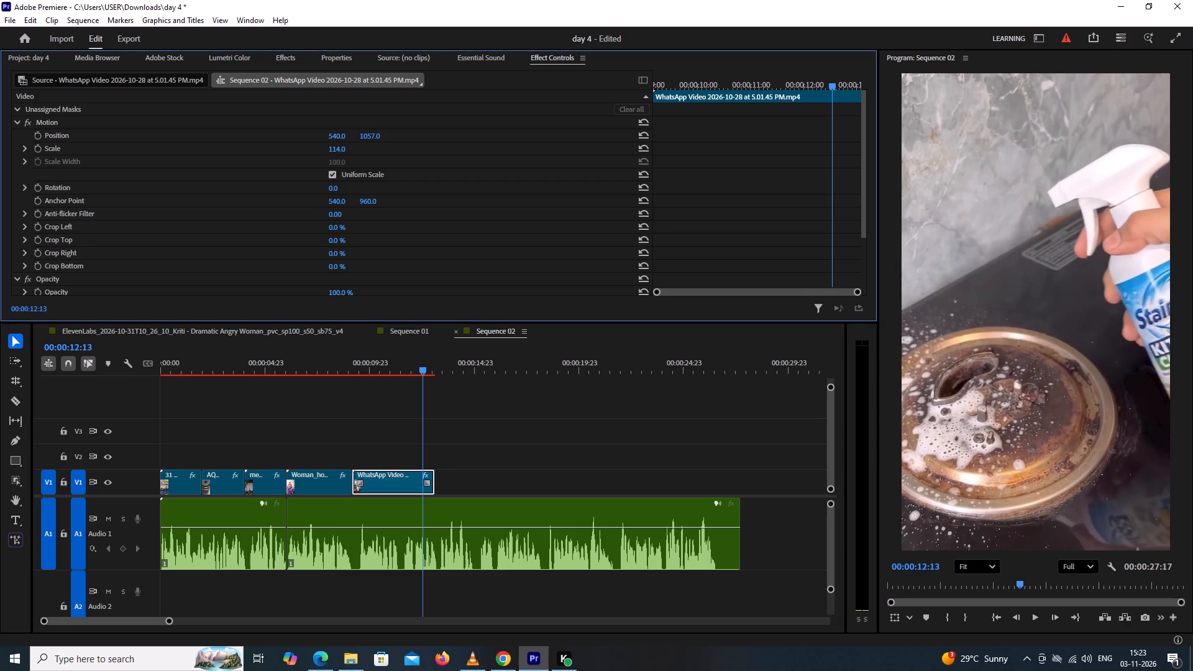
drag(359, 73, 359, 60)
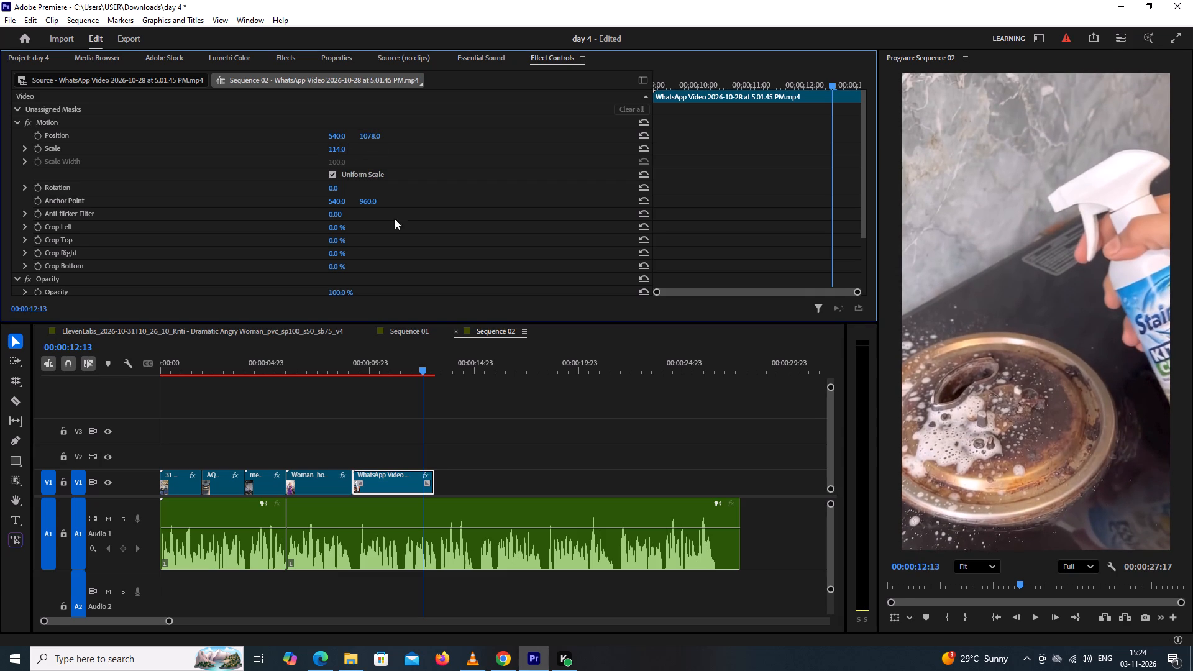
click(537, 437)
Review the stove-spray clip, trim its start to 00:00:10:10, and move it back against the spray-bottle clip on V1.
click(423, 366)
drag(421, 372, 362, 398)
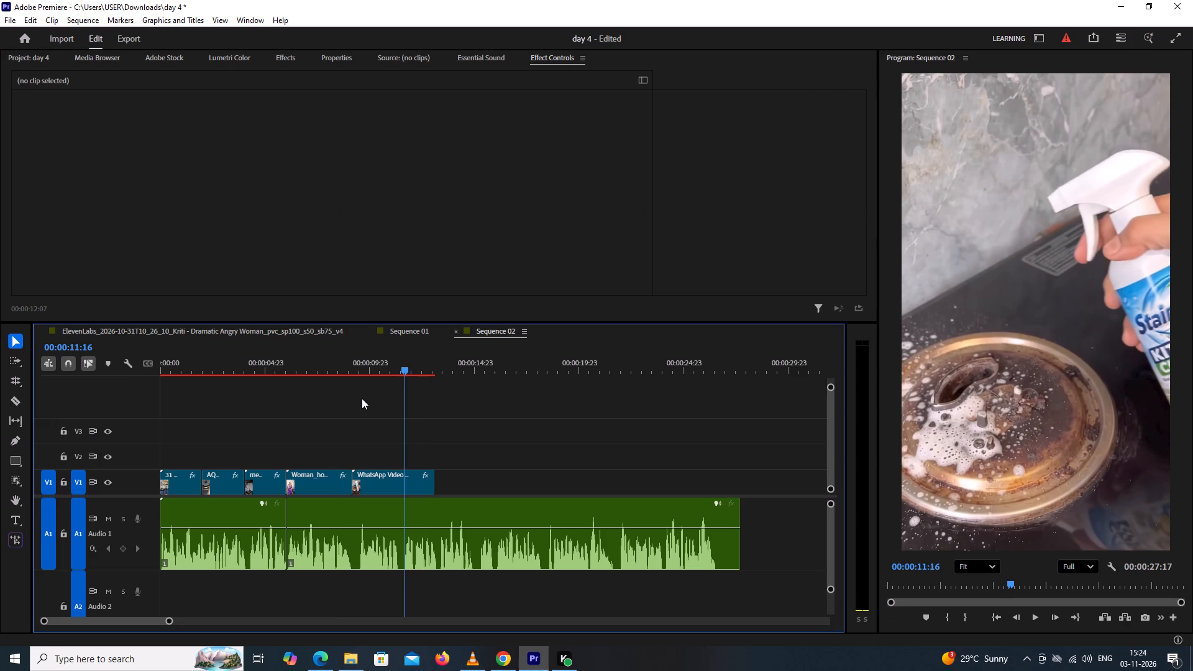
drag(362, 398, 332, 411)
click(493, 448)
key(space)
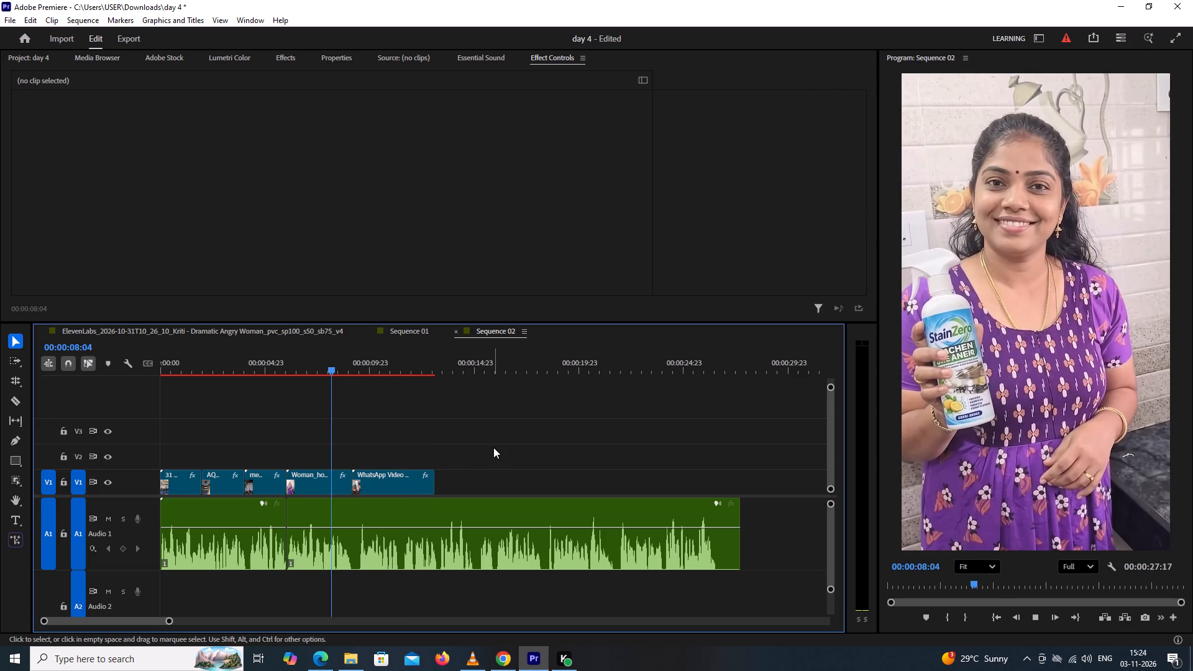
click(493, 447)
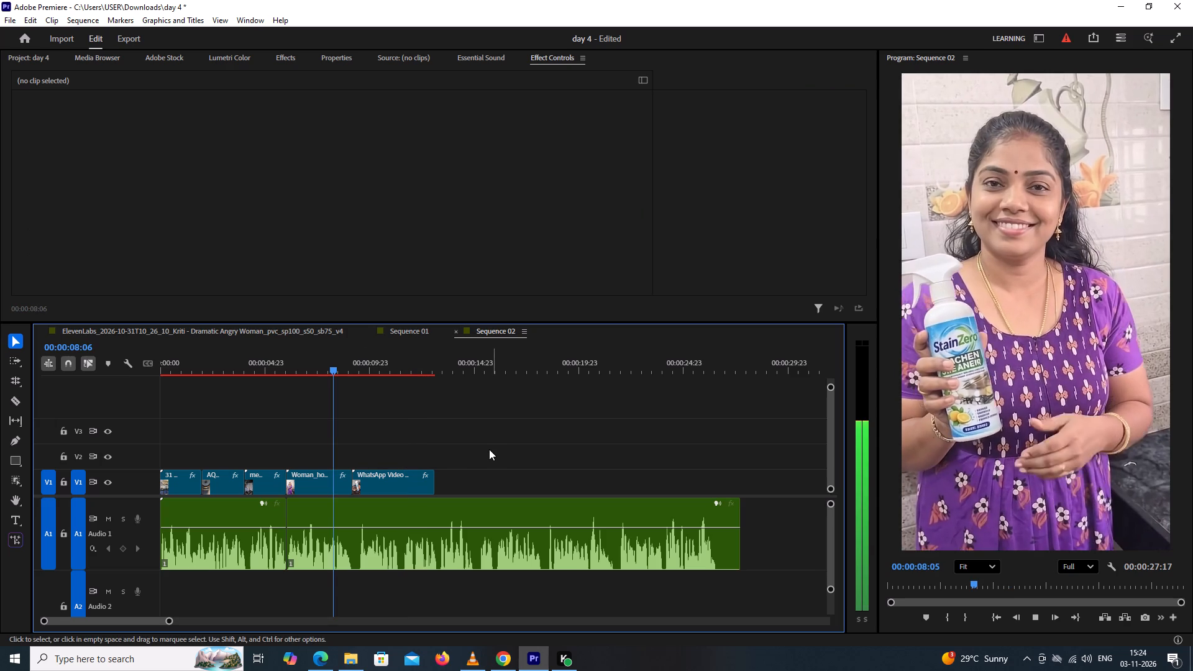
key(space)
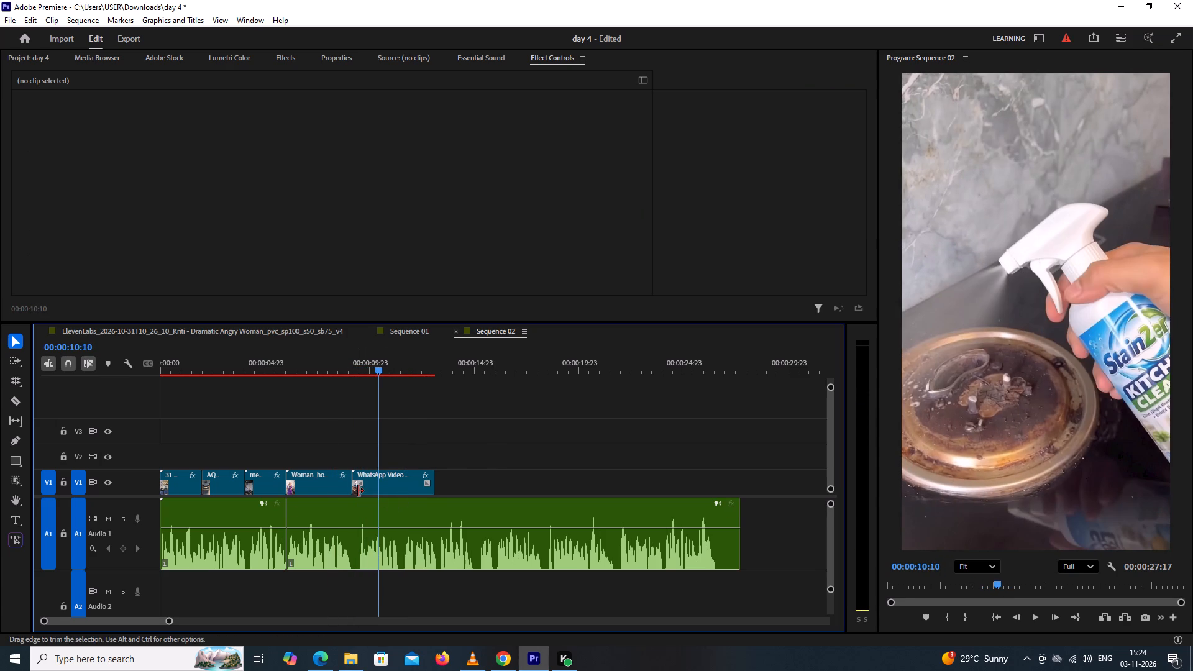
drag(358, 491, 383, 486)
drag(398, 487, 368, 493)
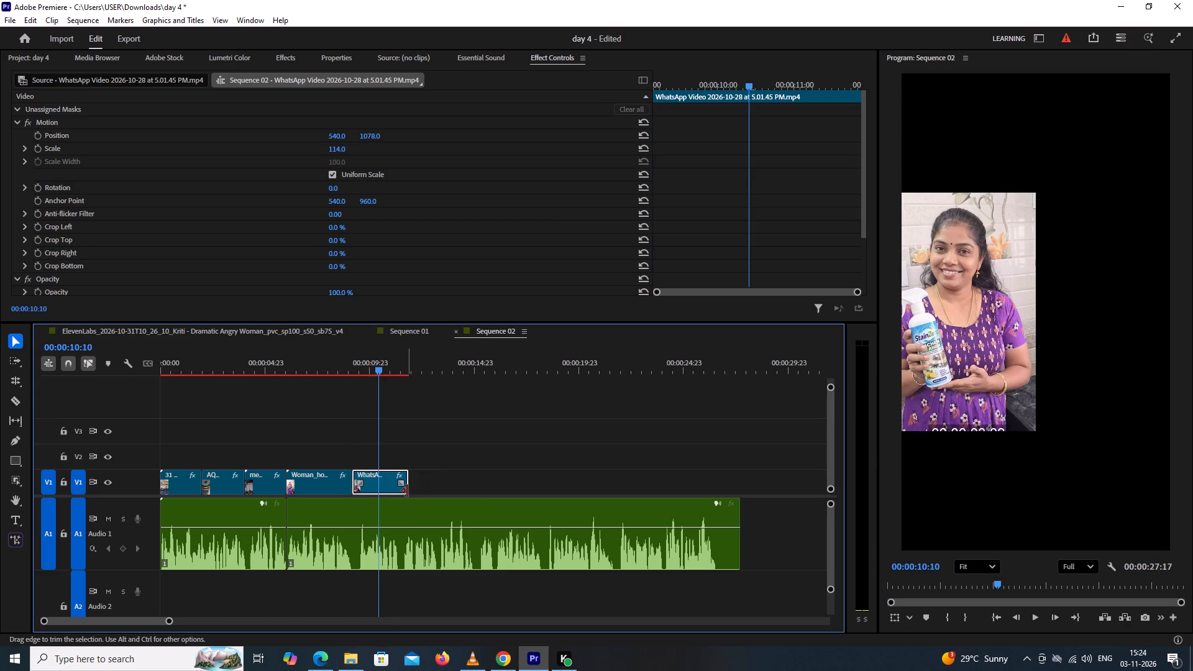
drag(407, 491, 424, 491)
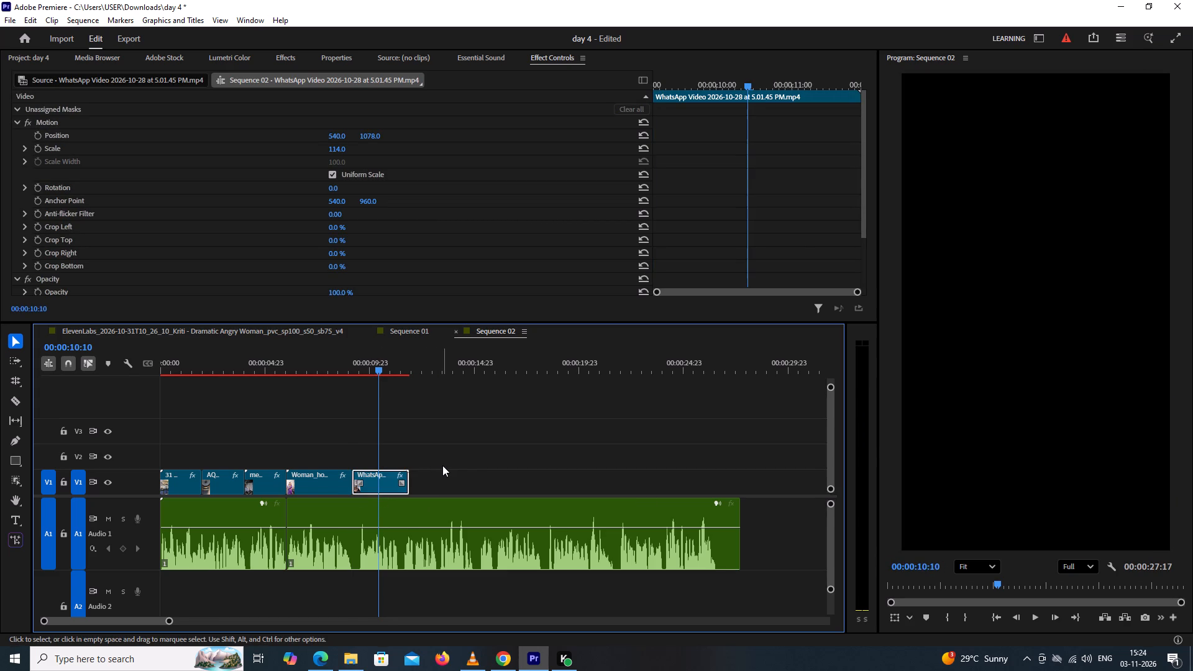
From File Explorer, add WhatsApp Video 2026-10-28 at 5.01.49 PM (2) to V2, starting where the stove-spray clip ends.
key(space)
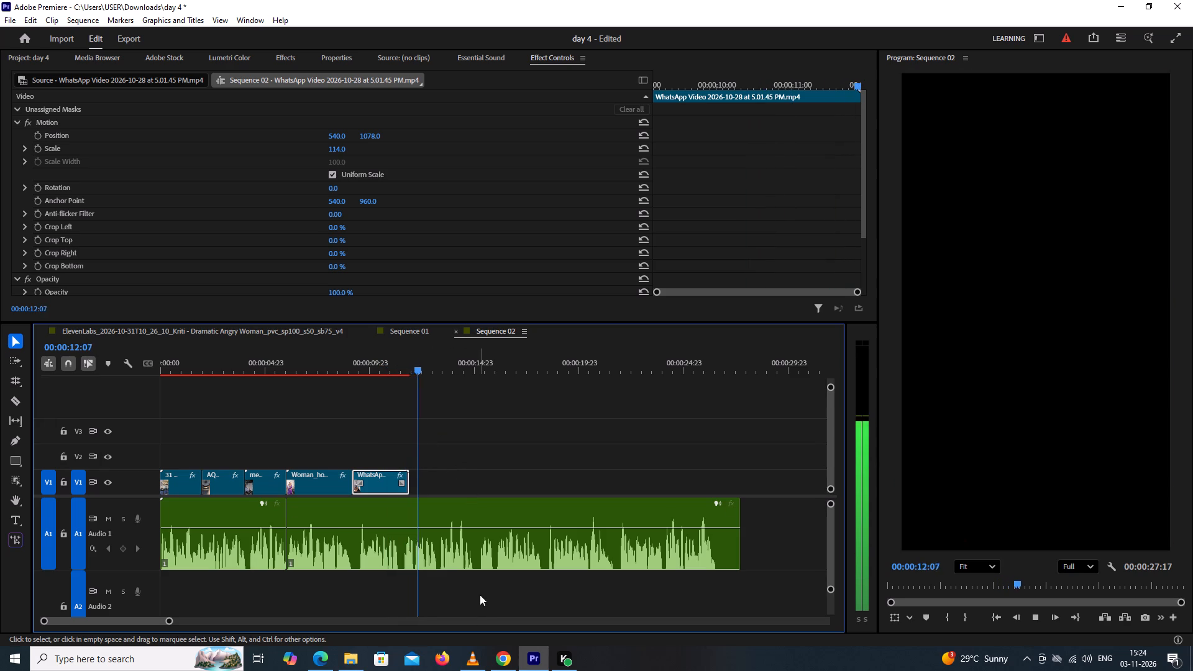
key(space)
click(342, 658)
click(556, 431)
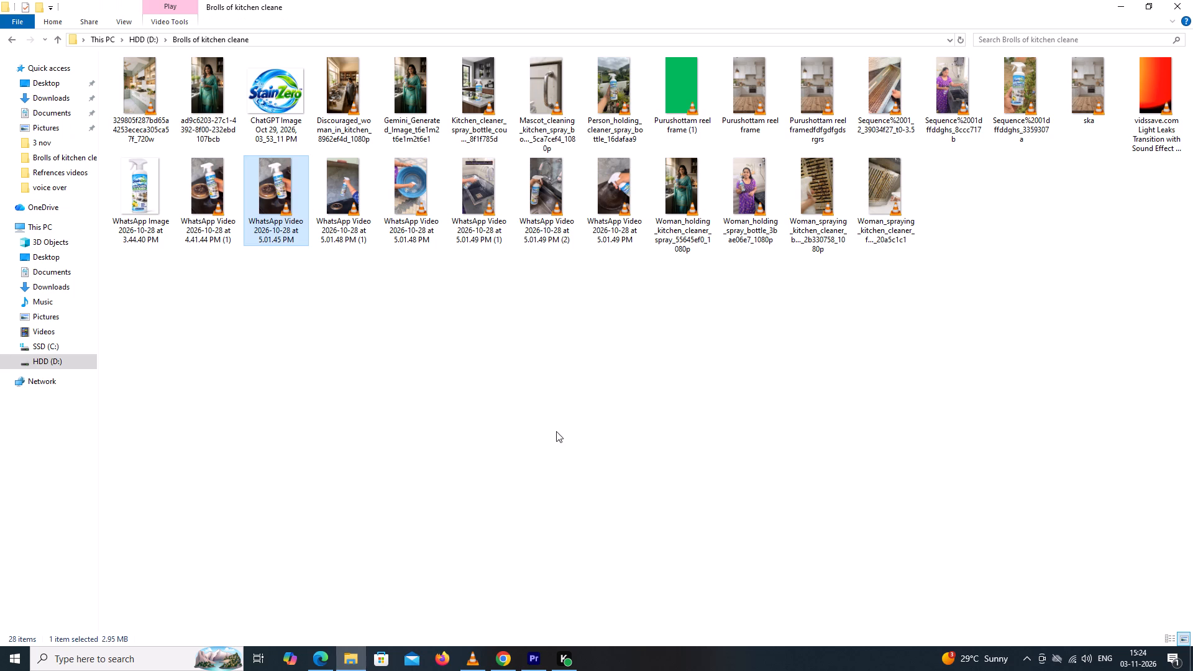
drag(549, 212, 510, 637)
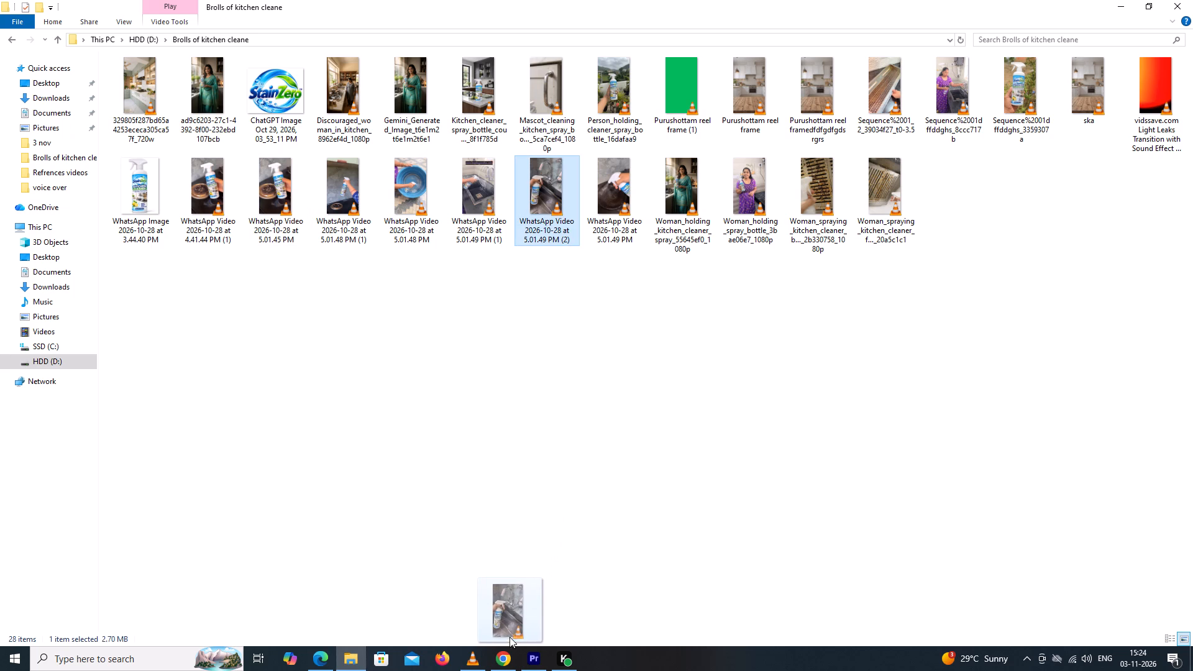
drag(510, 637, 422, 463)
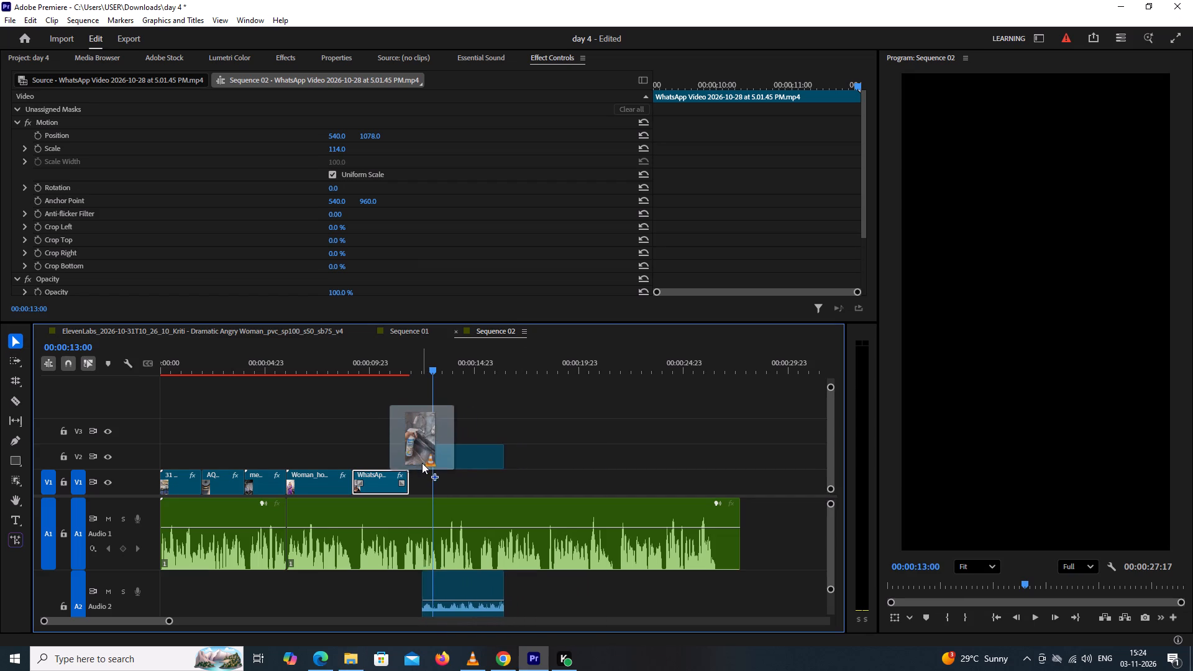
drag(422, 463, 414, 463)
Unlink and delete the new sink clip's audio on A2, and move its video down to V1 after the stove-spray clip.
right_click(446, 460)
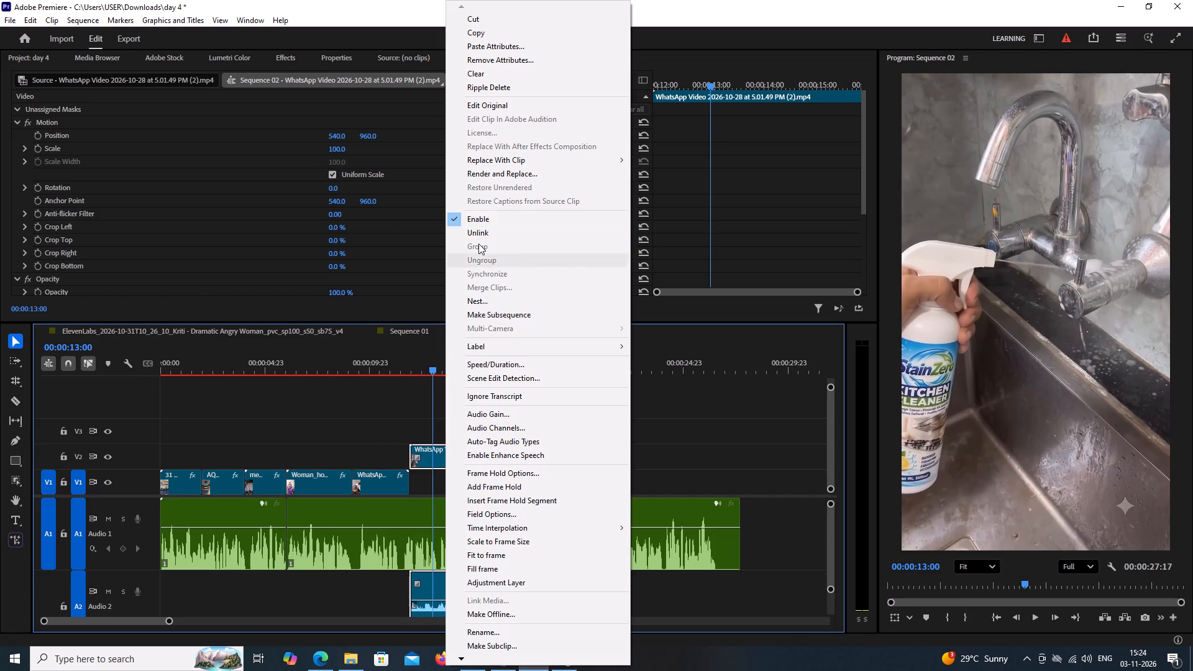
click(488, 237)
click(453, 606)
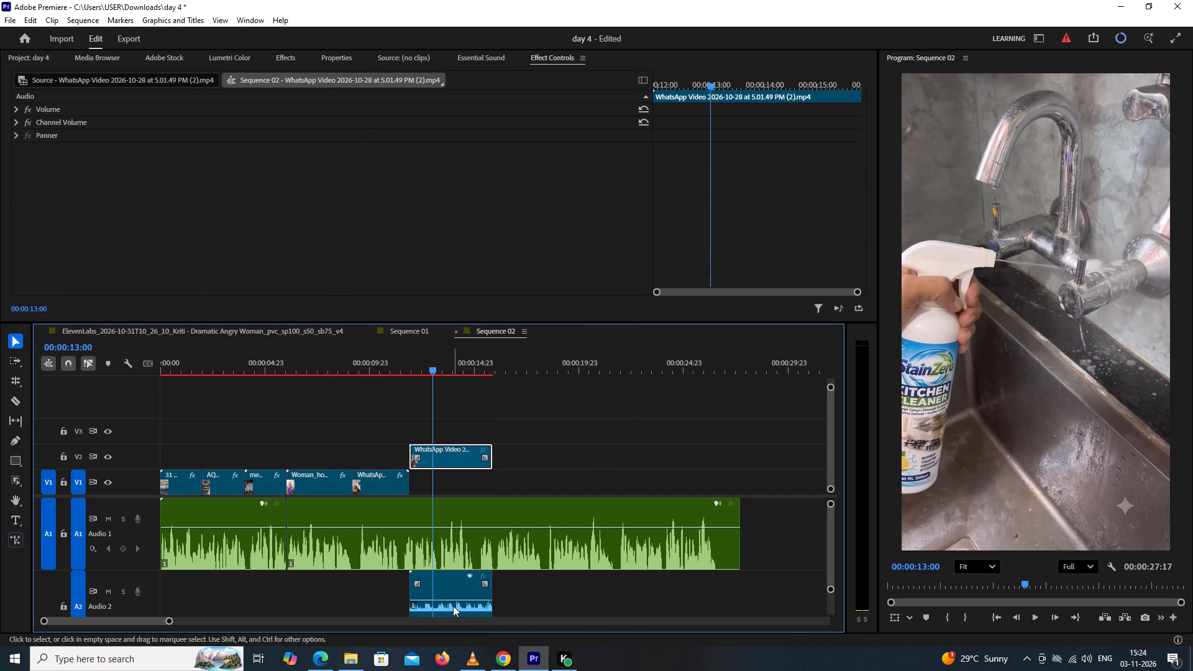
key(BackSpace)
drag(450, 463, 447, 485)
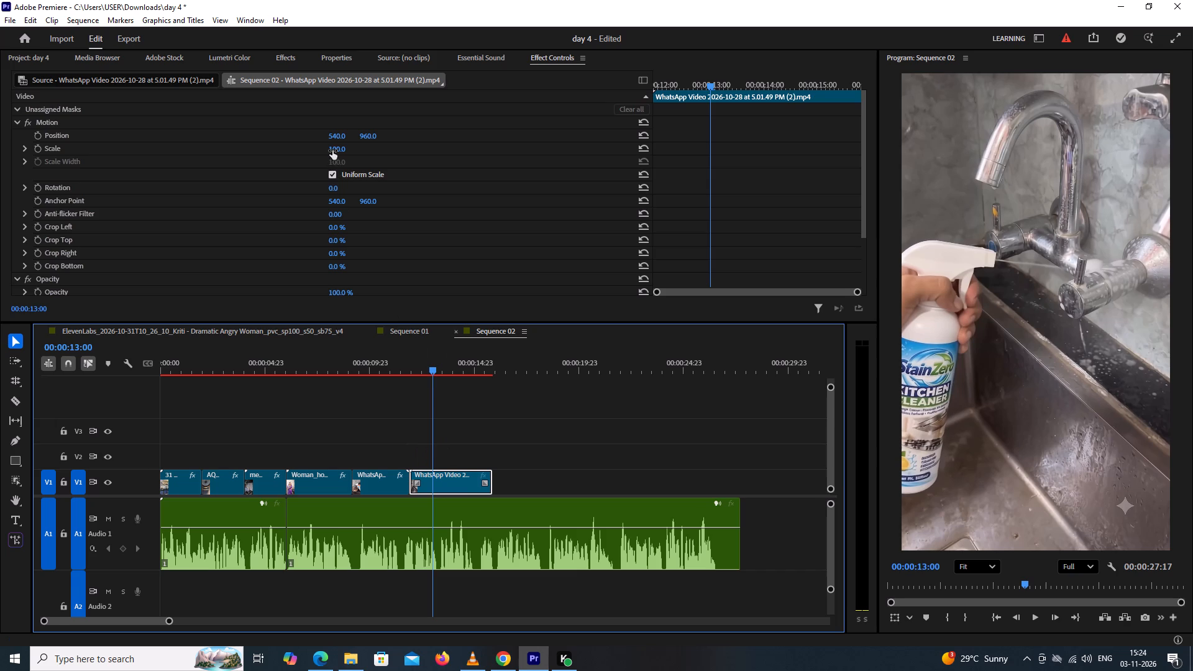
Set the sink clip's scale to 115 and its vertical position to 1073.
drag(332, 150, 339, 150)
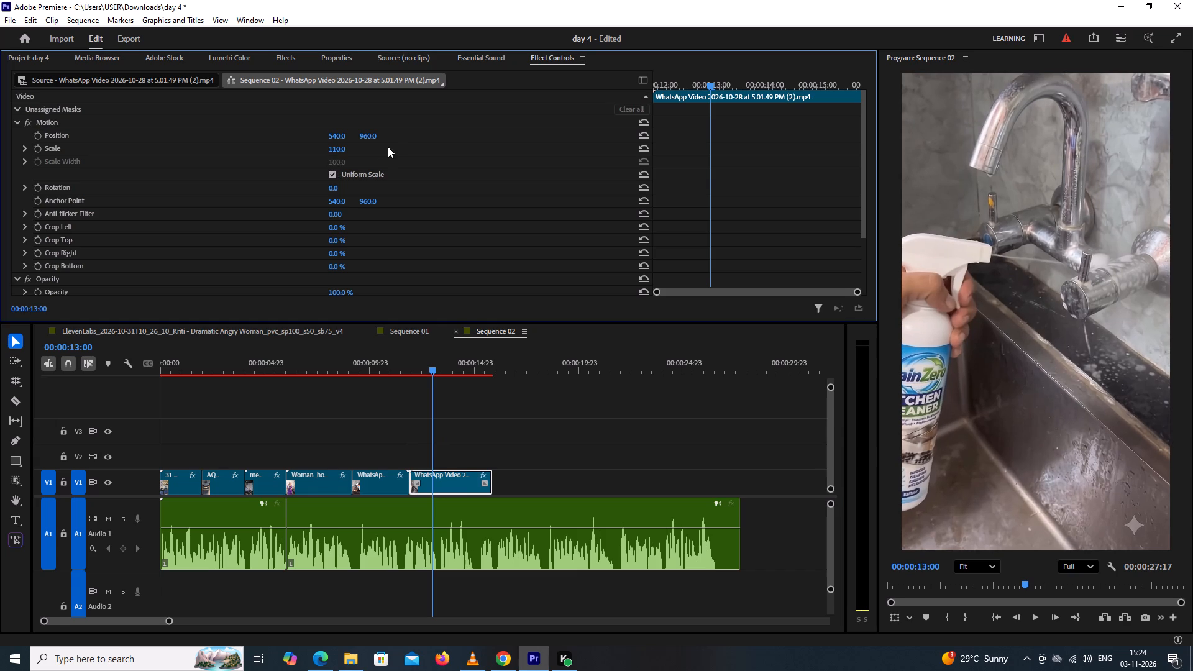
drag(368, 137, 353, 80)
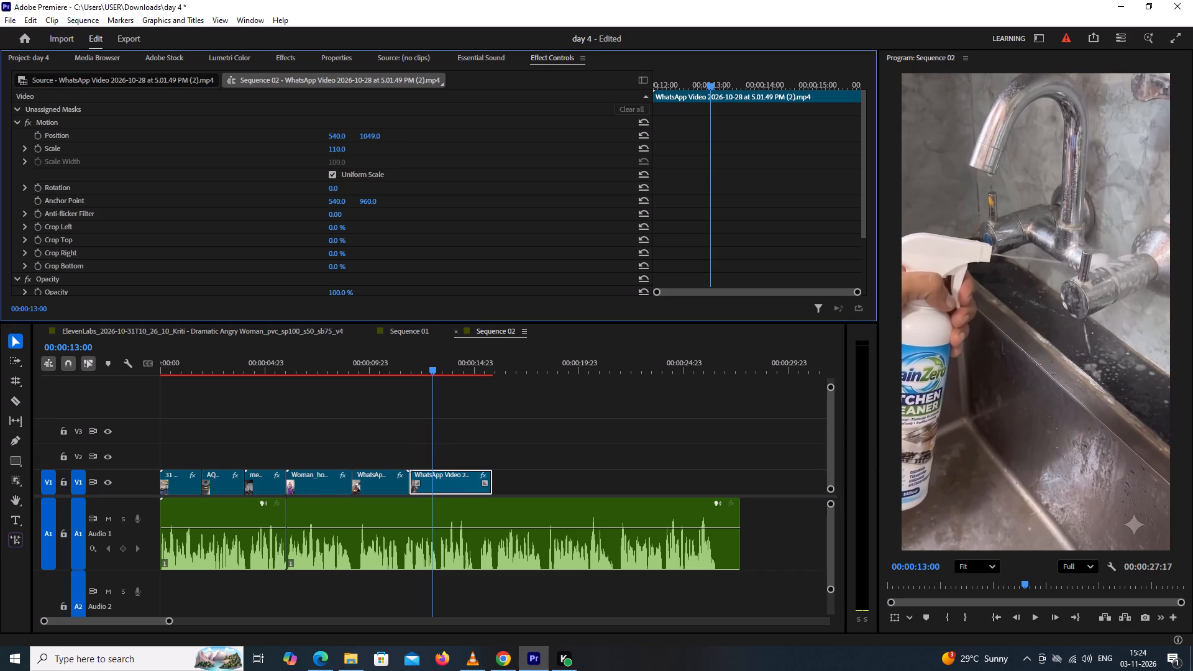
drag(353, 80, 356, 65)
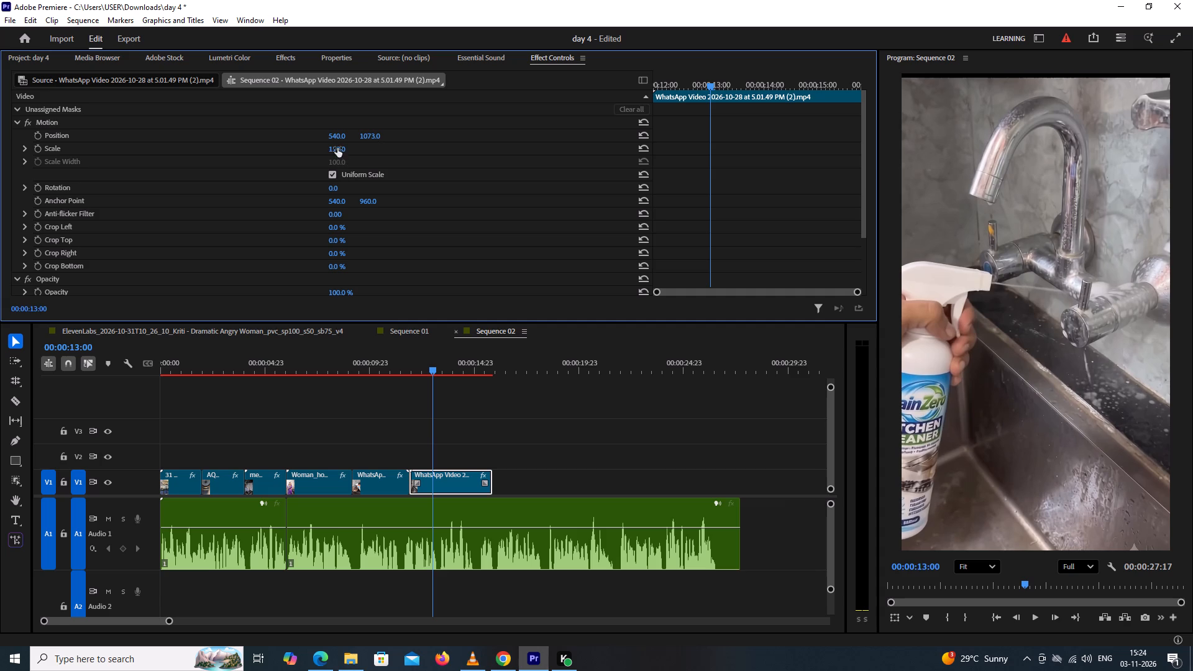
click(337, 147)
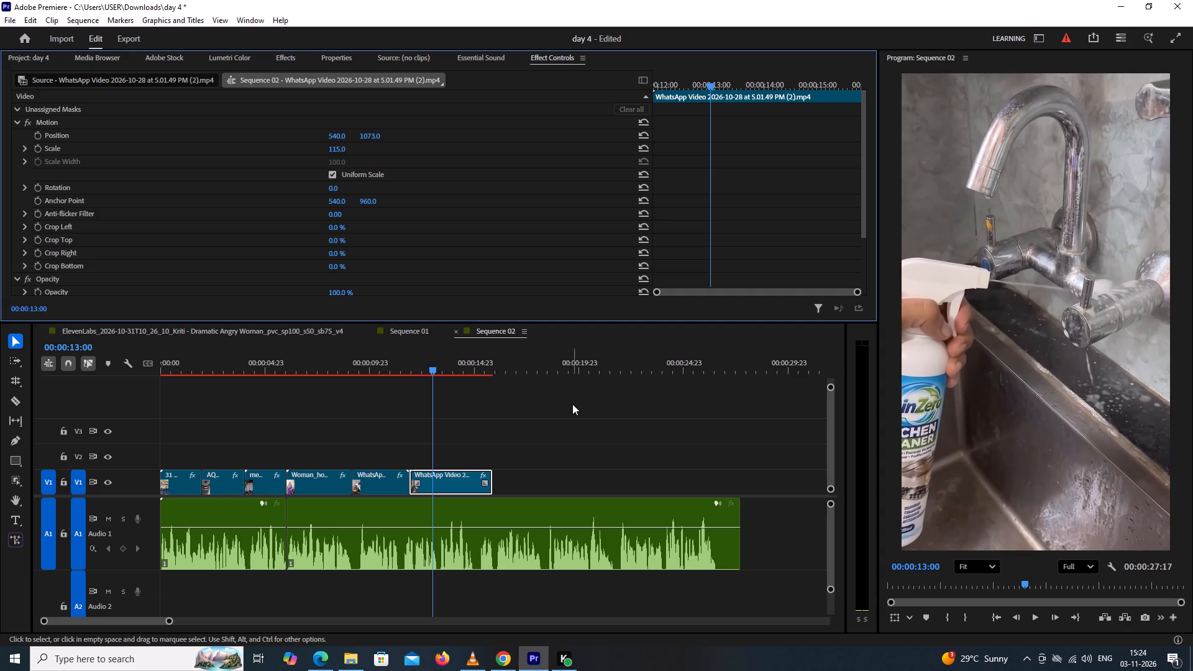
Play the sink clip from 00:00:11:16 against the voice-over and trim its end to just after 00:00:13:08 on V1.
drag(434, 363, 418, 375)
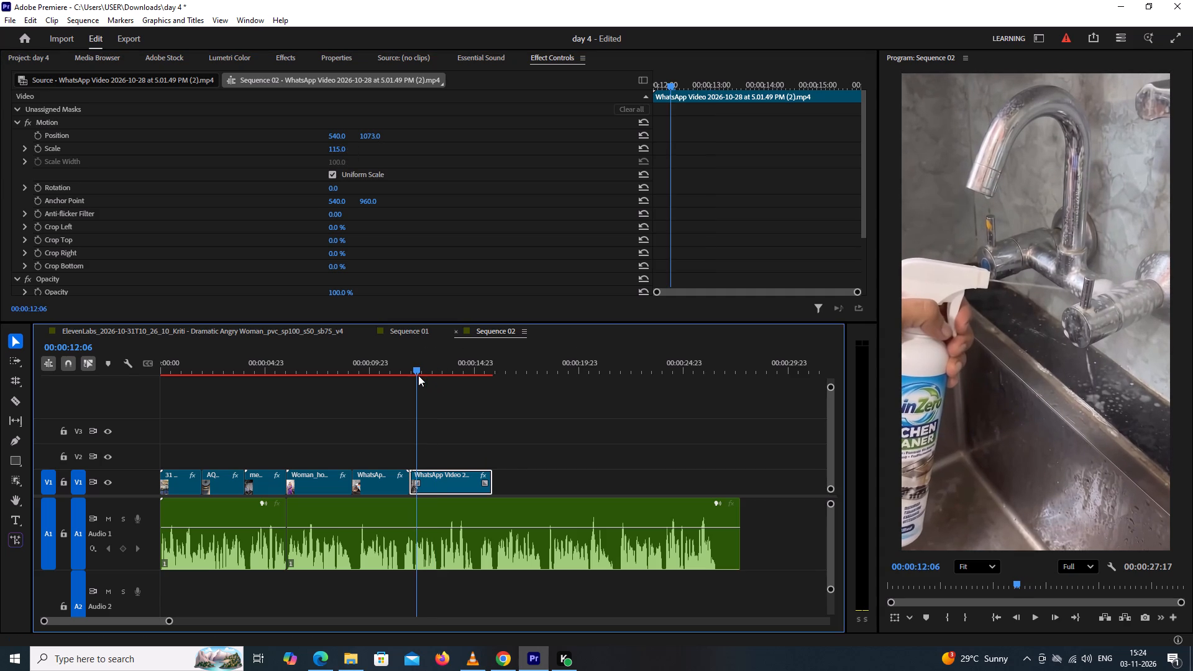
drag(418, 375, 406, 382)
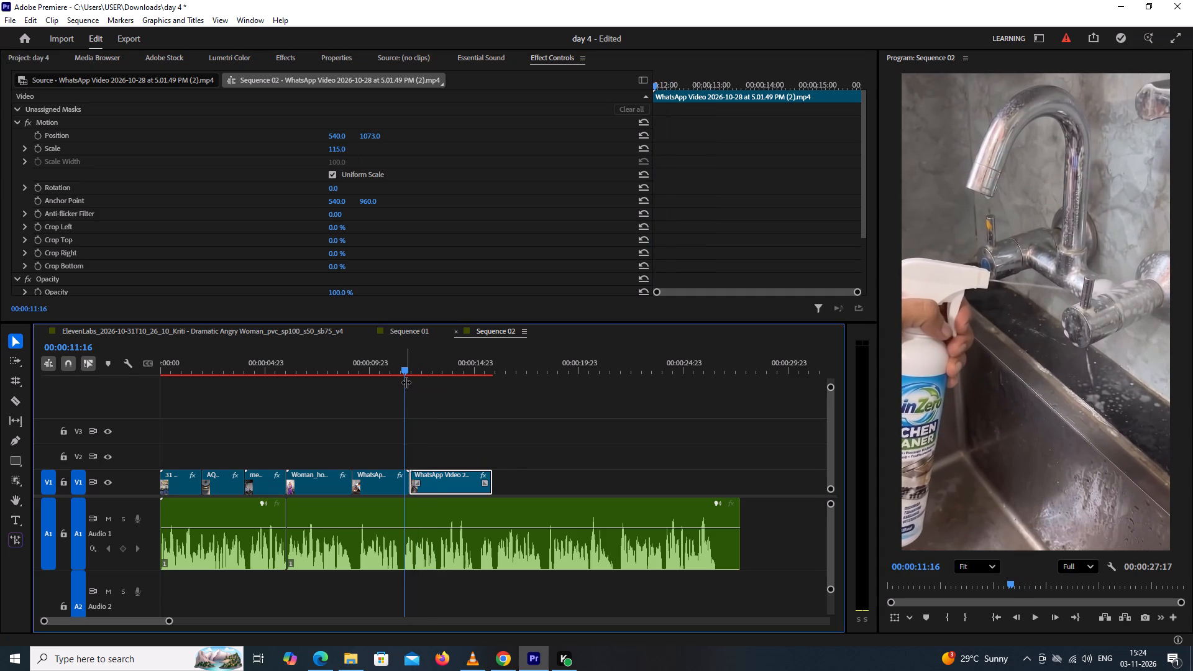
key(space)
click(490, 419)
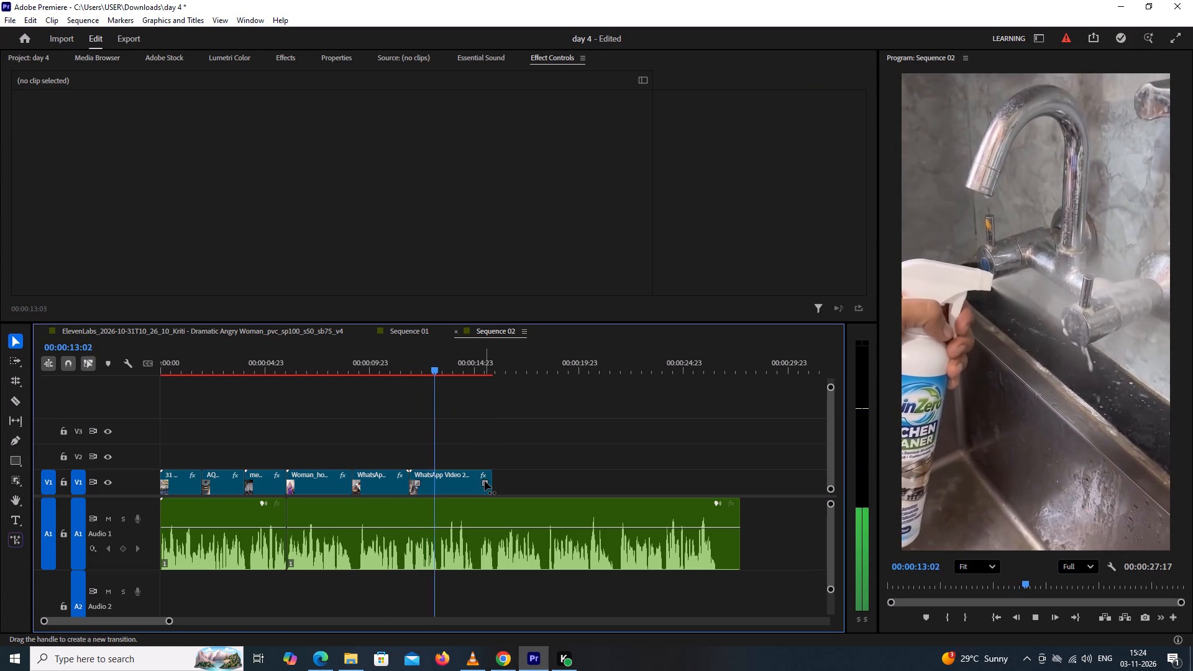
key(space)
drag(490, 495, 457, 496)
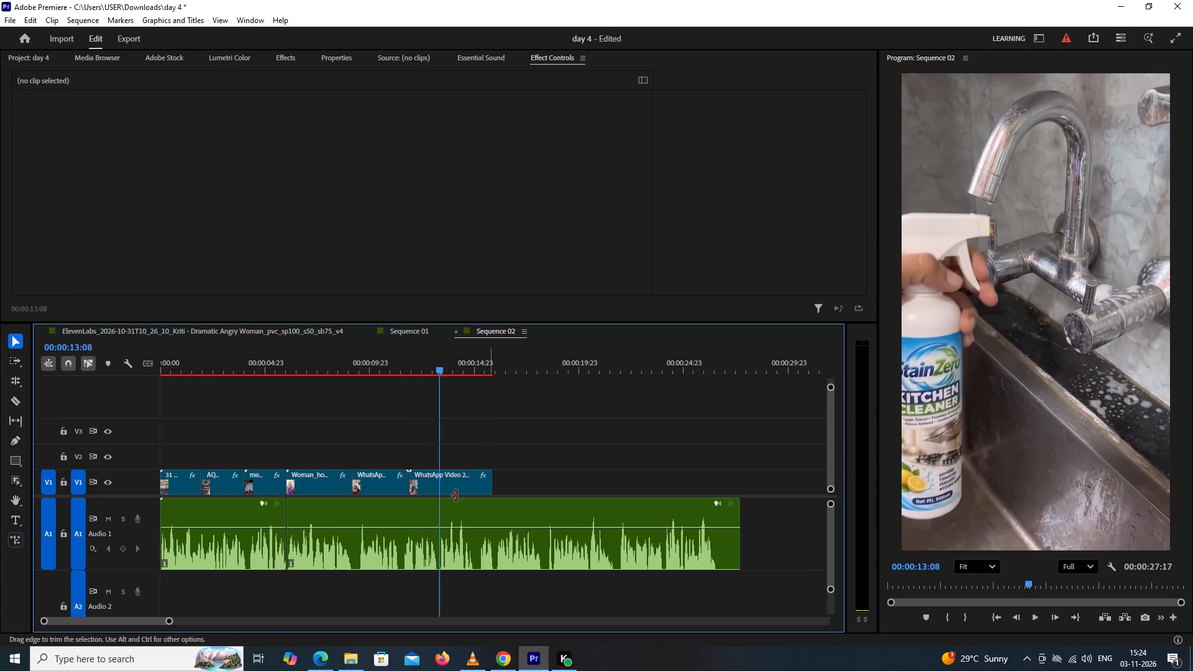
drag(457, 496, 443, 483)
drag(490, 486, 487, 486)
drag(487, 486, 447, 488)
click(523, 449)
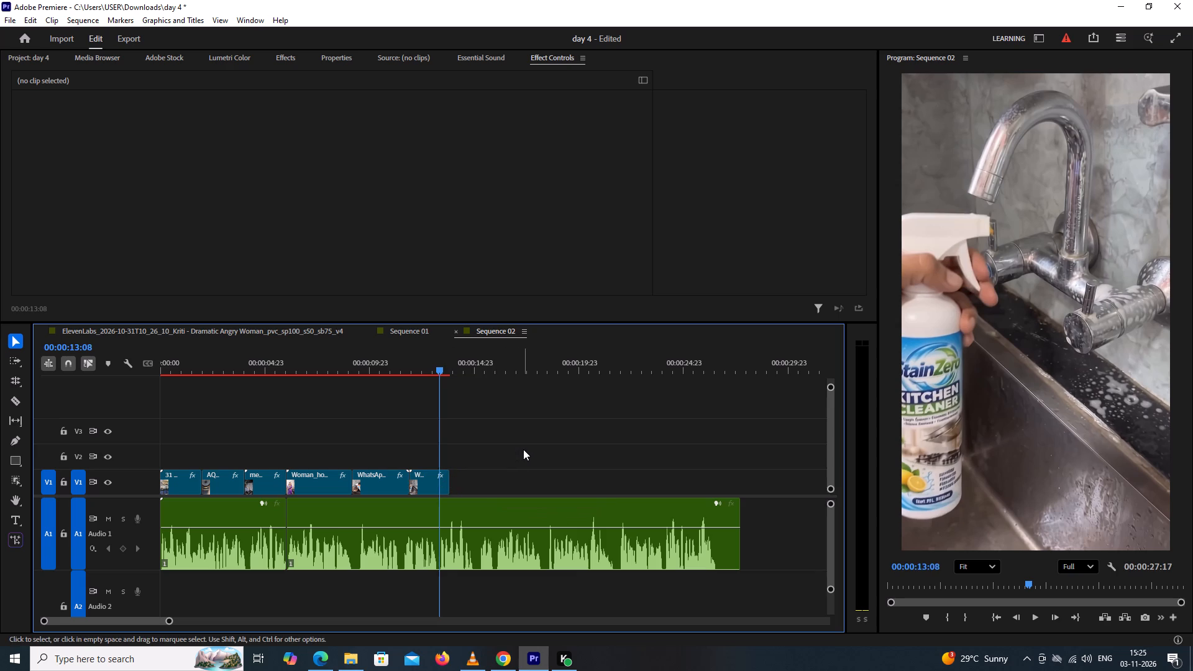
Listen to the voice-over after the sink clip up to 00:00:15:05 and check the B-roll folder in File Explorer.
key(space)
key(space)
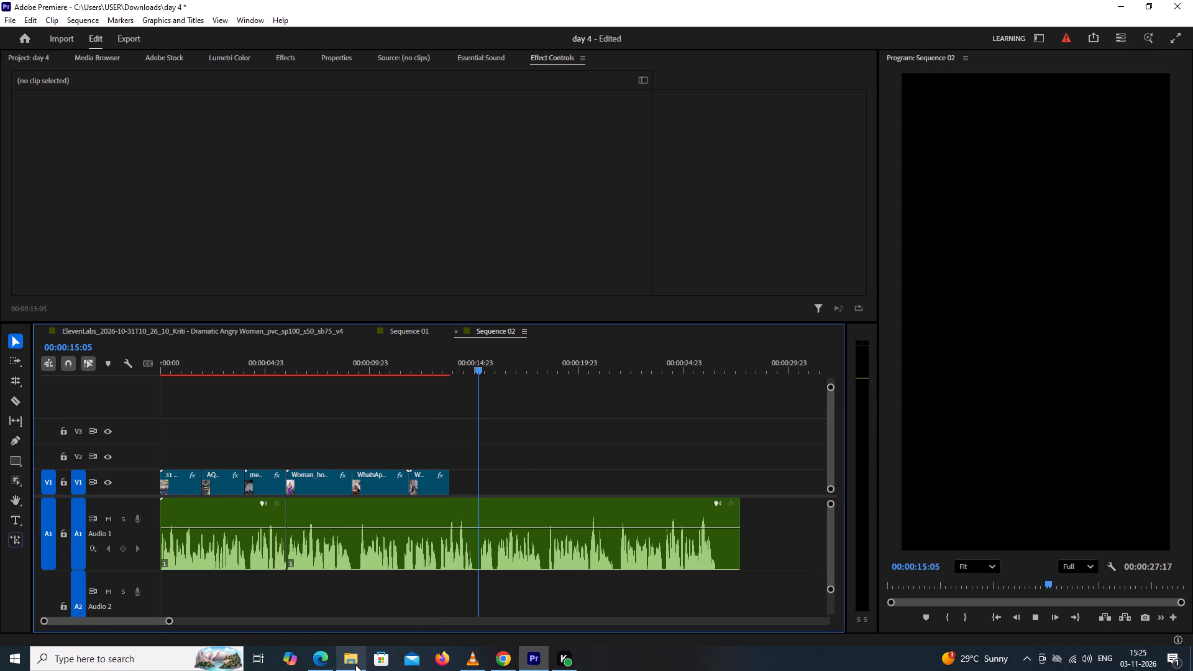
click(355, 665)
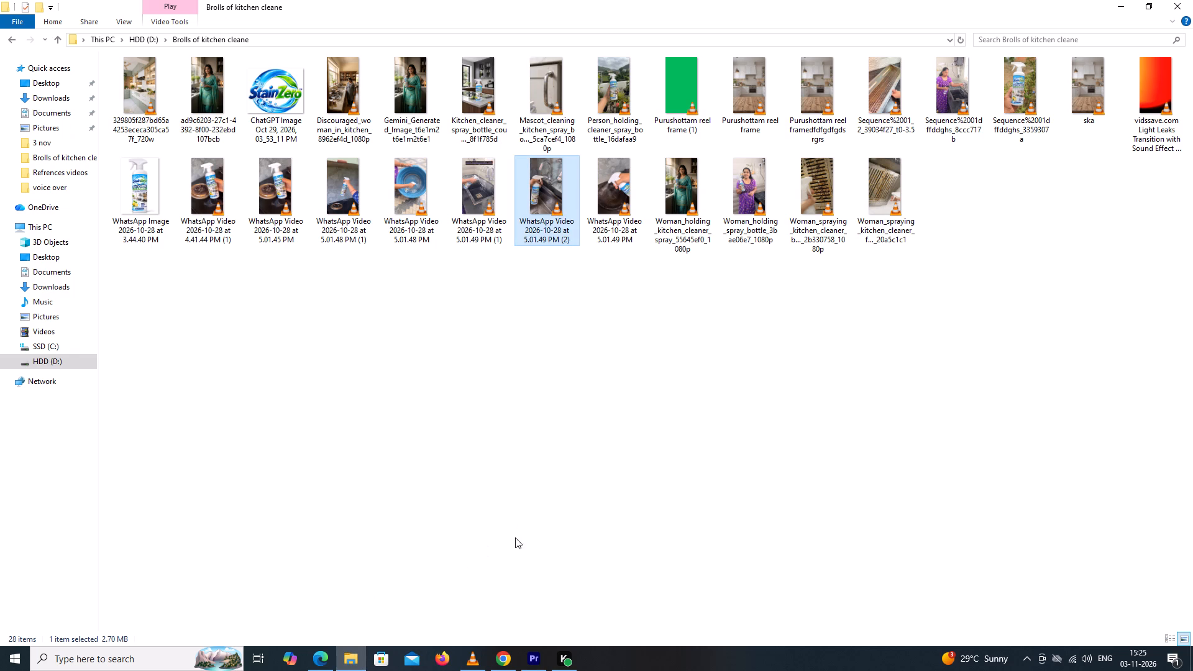
click(537, 667)
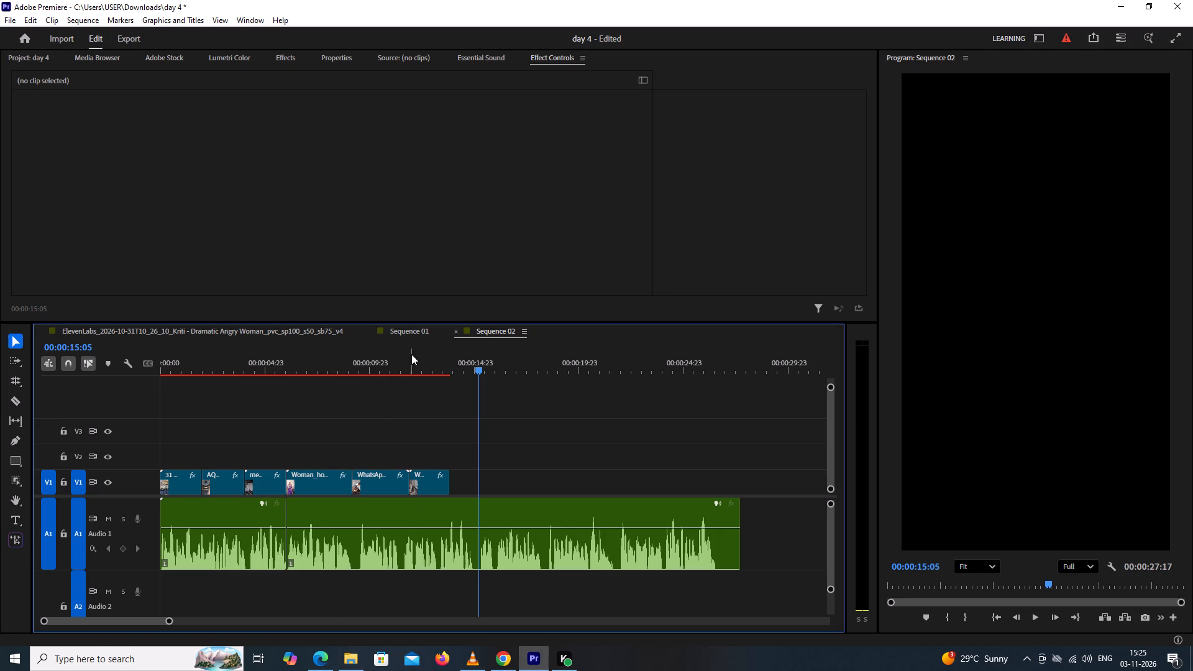
Look through Sequence 01 for scrubbing footage and select the V1 clip of a hand scrubbing the counter and tap at 00:00:15:14.
click(406, 324)
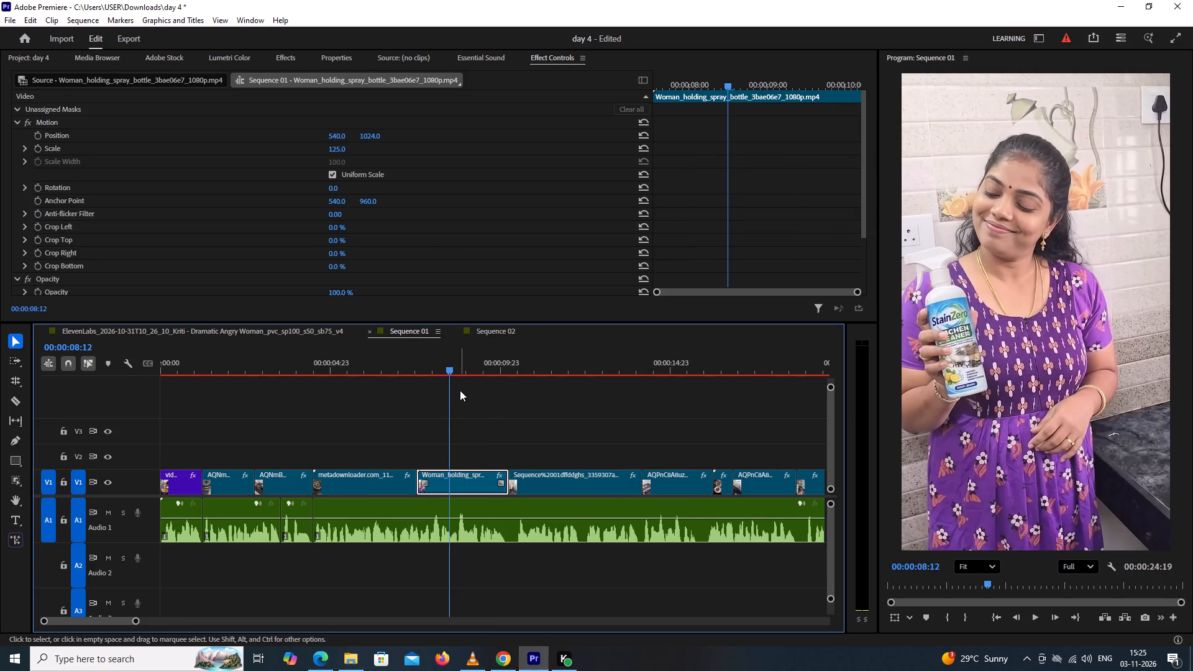
drag(457, 368, 552, 375)
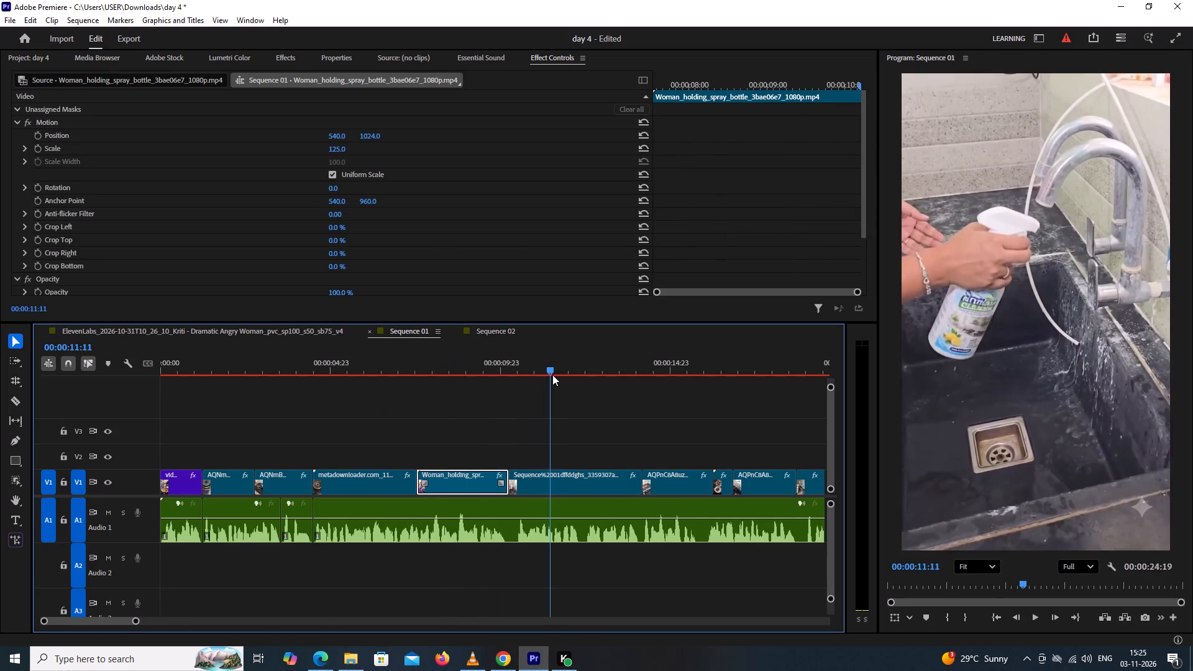
drag(552, 375, 678, 374)
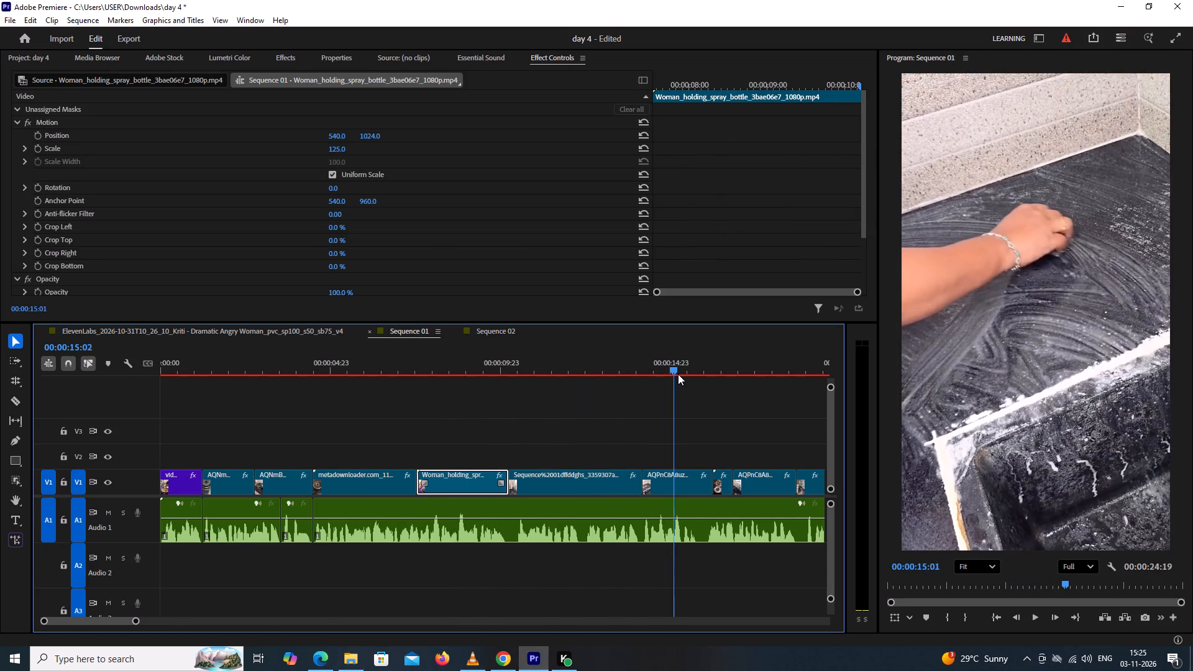
drag(678, 374, 719, 393)
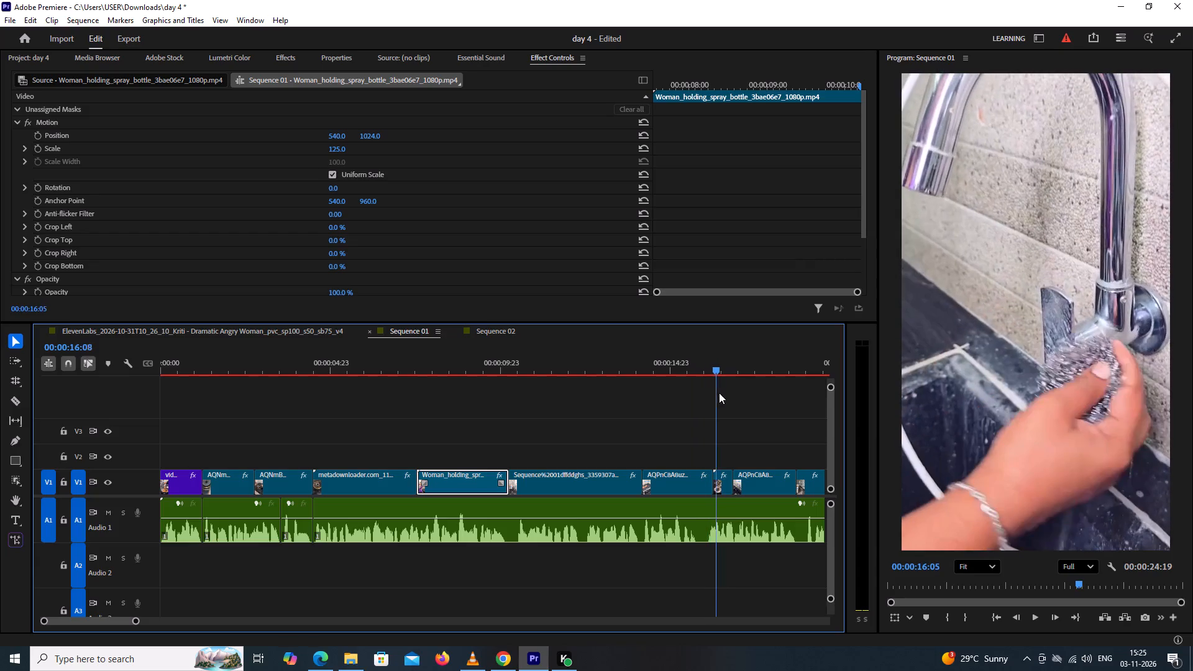
drag(719, 393, 735, 397)
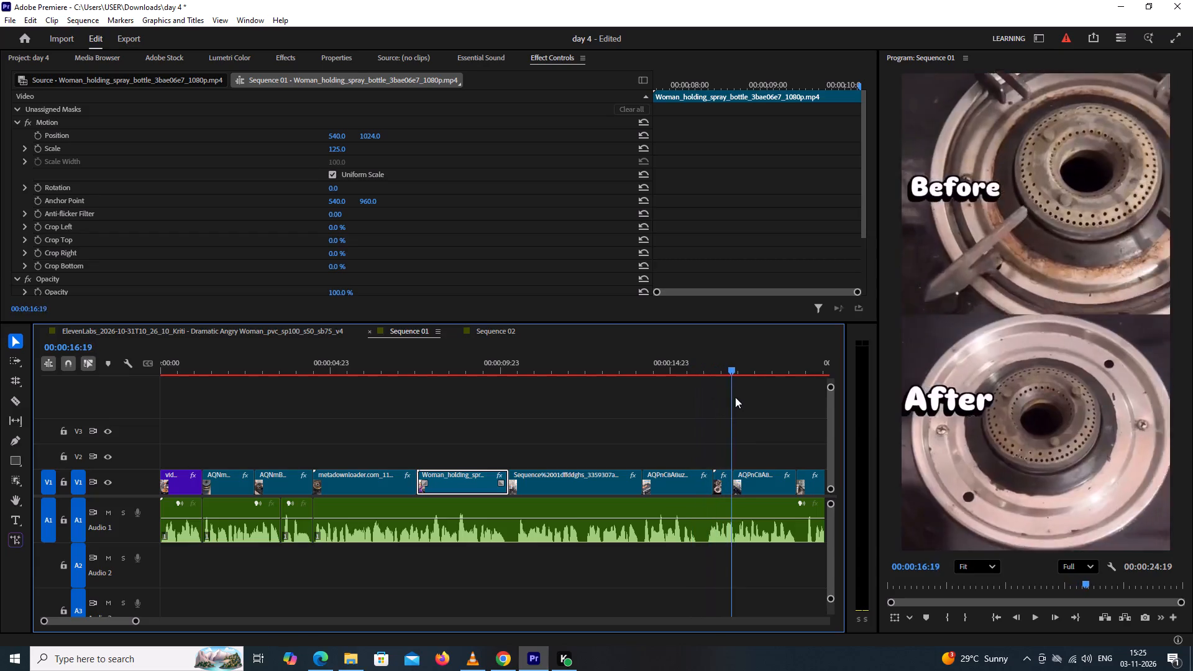
drag(735, 397, 705, 413)
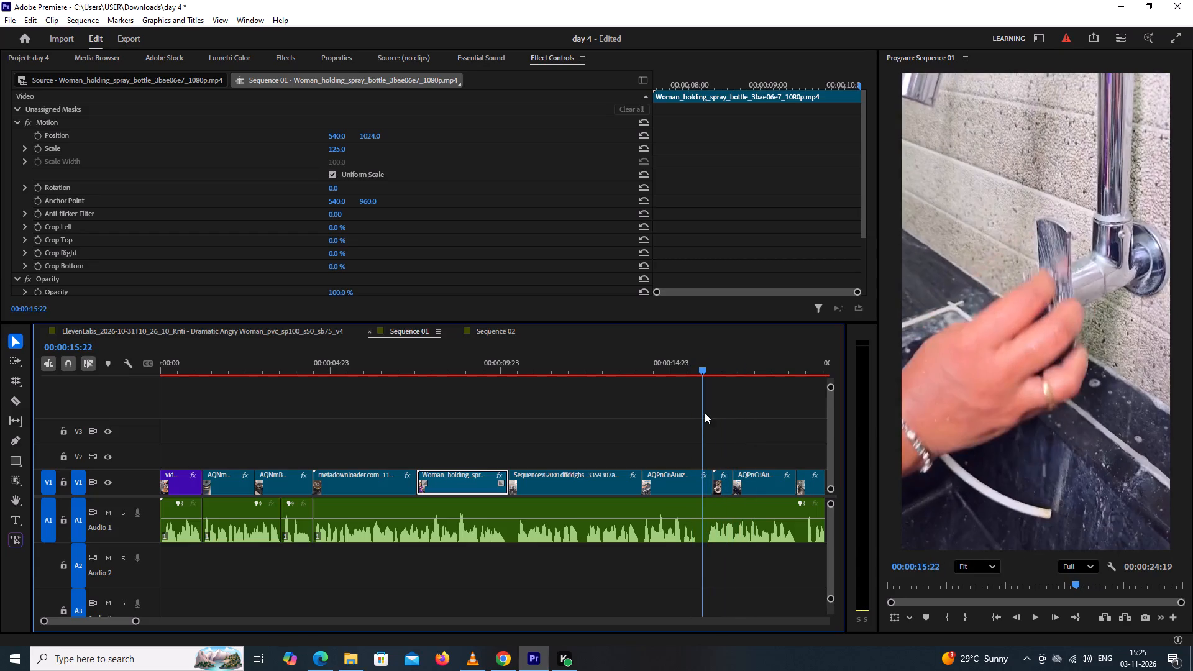
drag(705, 413, 693, 418)
click(677, 478)
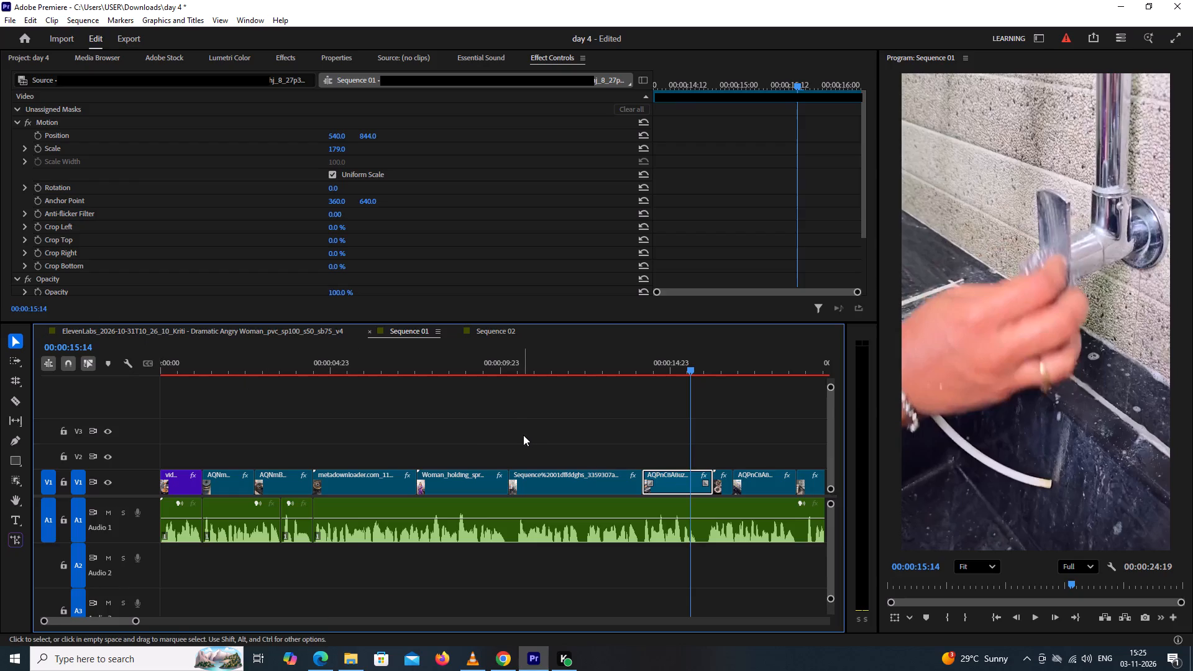
Copy the tap-scrubbing clip from Sequence 01 onto V1 of Sequence 02 and place it directly after the last WhatsApp clip.
key(ctrl+c)
click(505, 331)
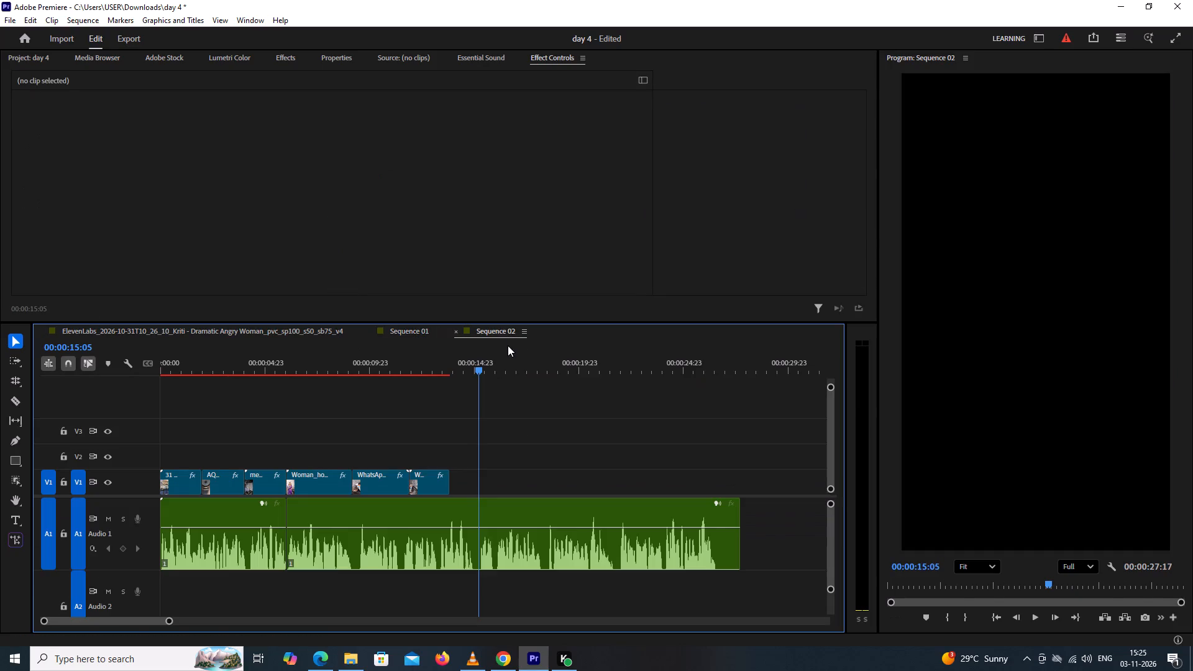
key(ctrl+v)
drag(497, 490, 486, 493)
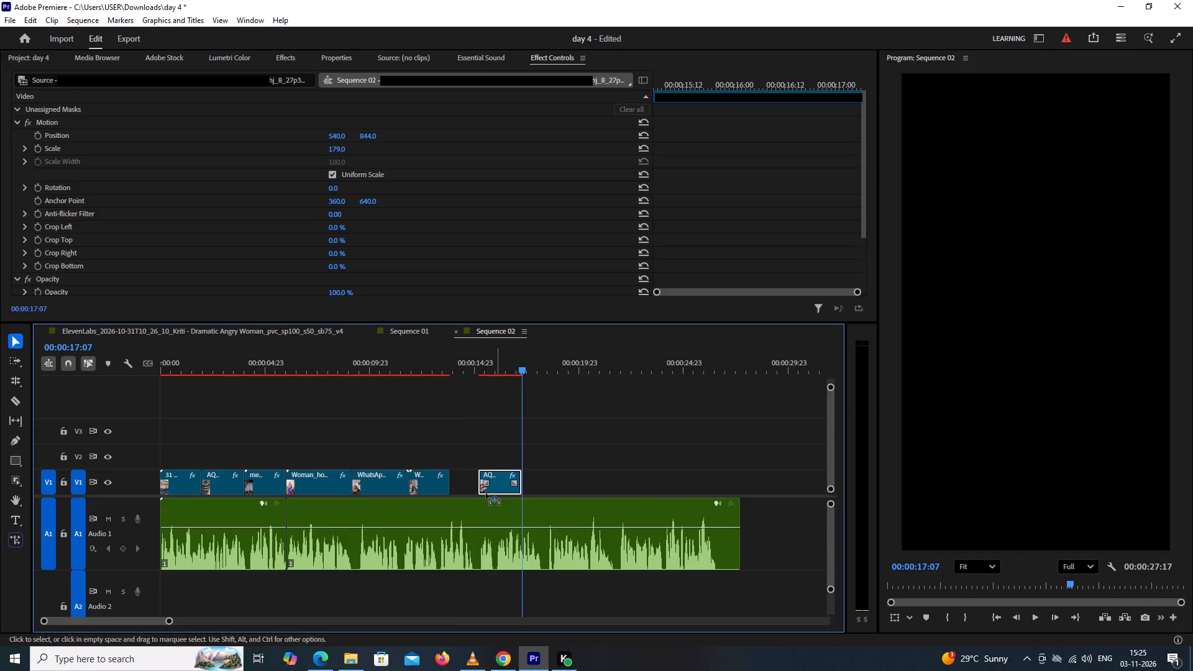
drag(486, 493, 475, 496)
drag(519, 363, 491, 387)
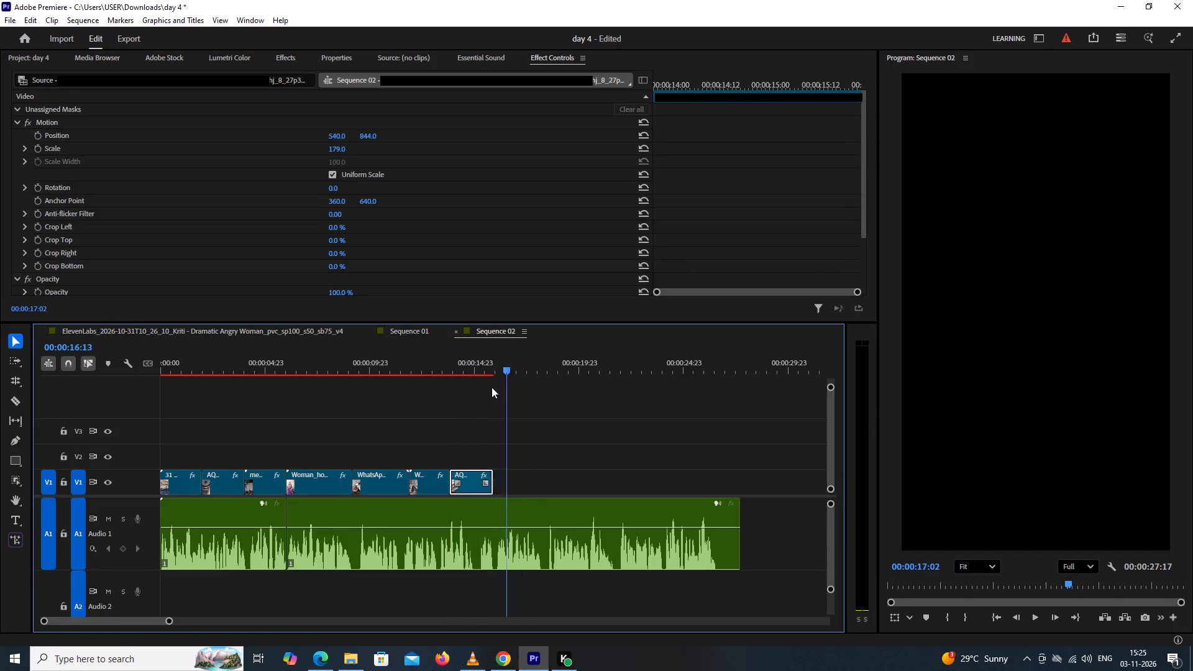
Play Sequence 02 from about 00:00:13:00 past the tap-scrubbing clip to check the cuts against the voice-over.
drag(491, 387, 434, 421)
click(560, 452)
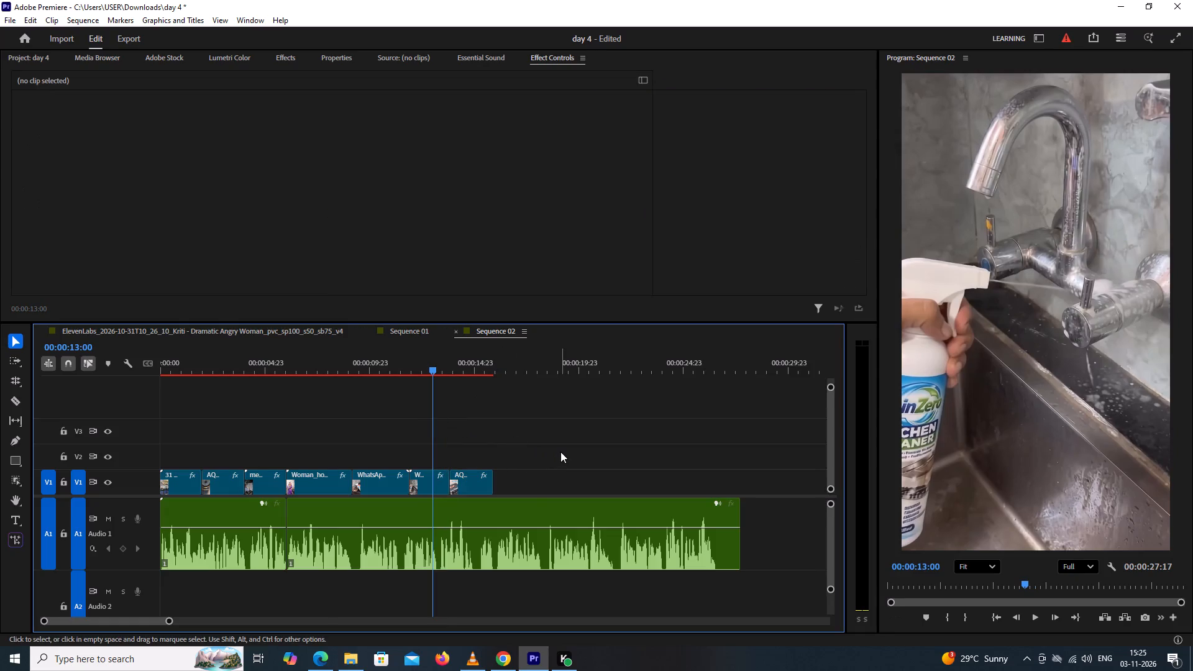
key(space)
click(564, 451)
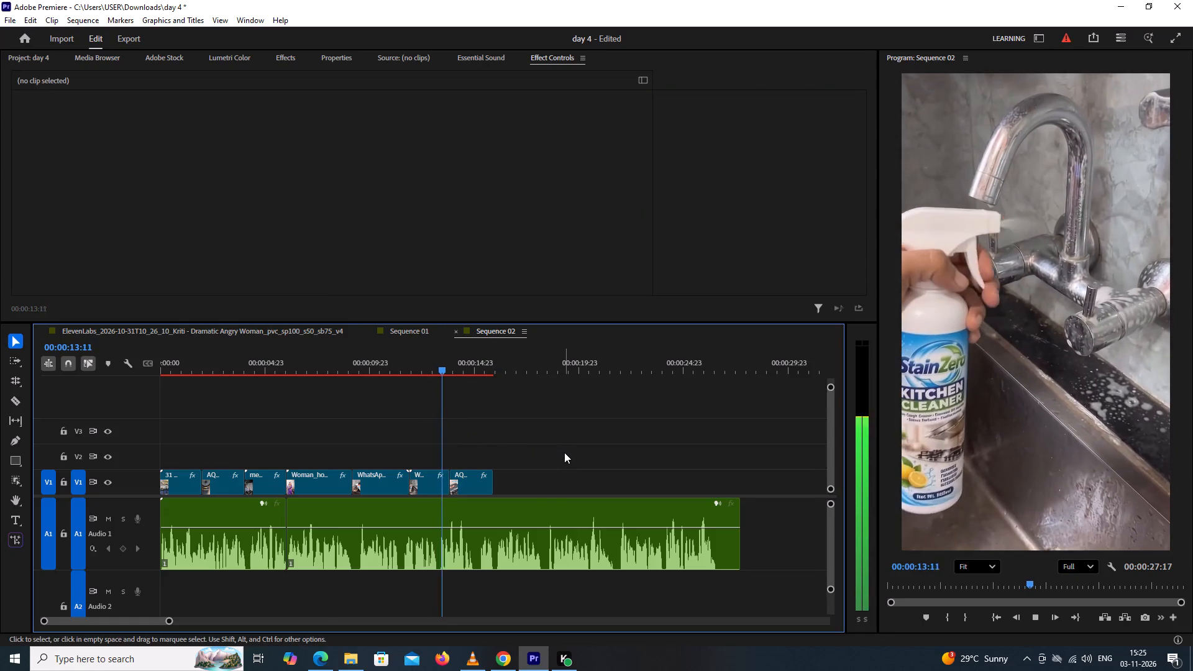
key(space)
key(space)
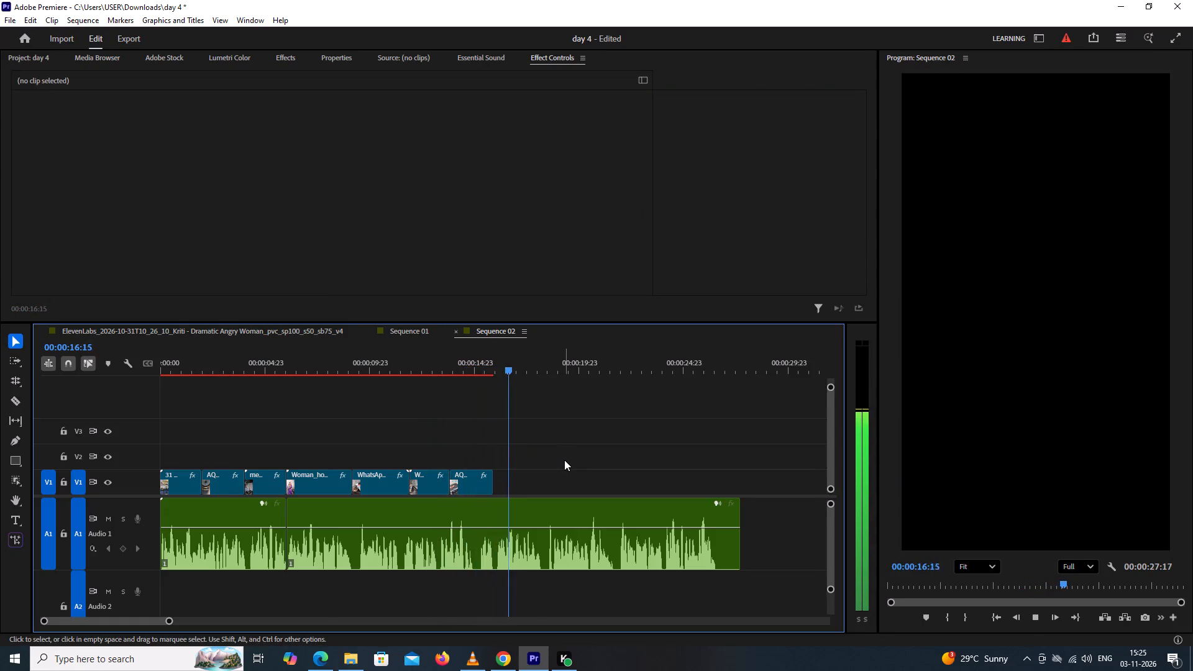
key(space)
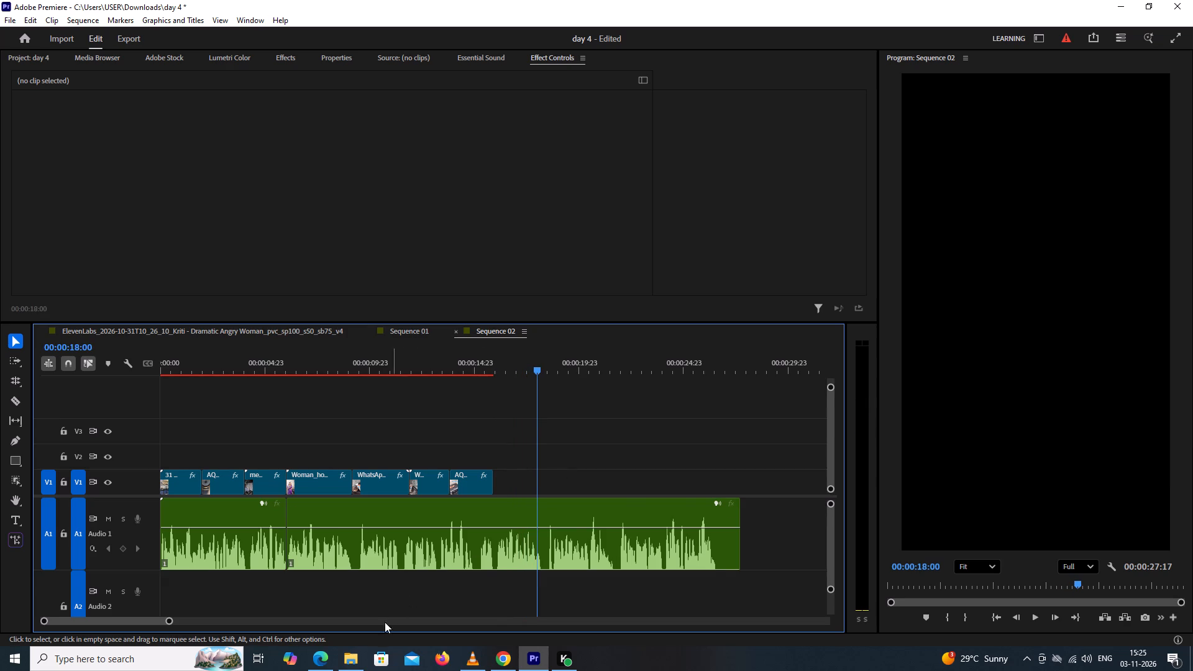
Switch to File Explorer and look through the Brolls of kitchen cleane folder for footage to follow the tap-scrubbing clip.
click(344, 662)
click(598, 393)
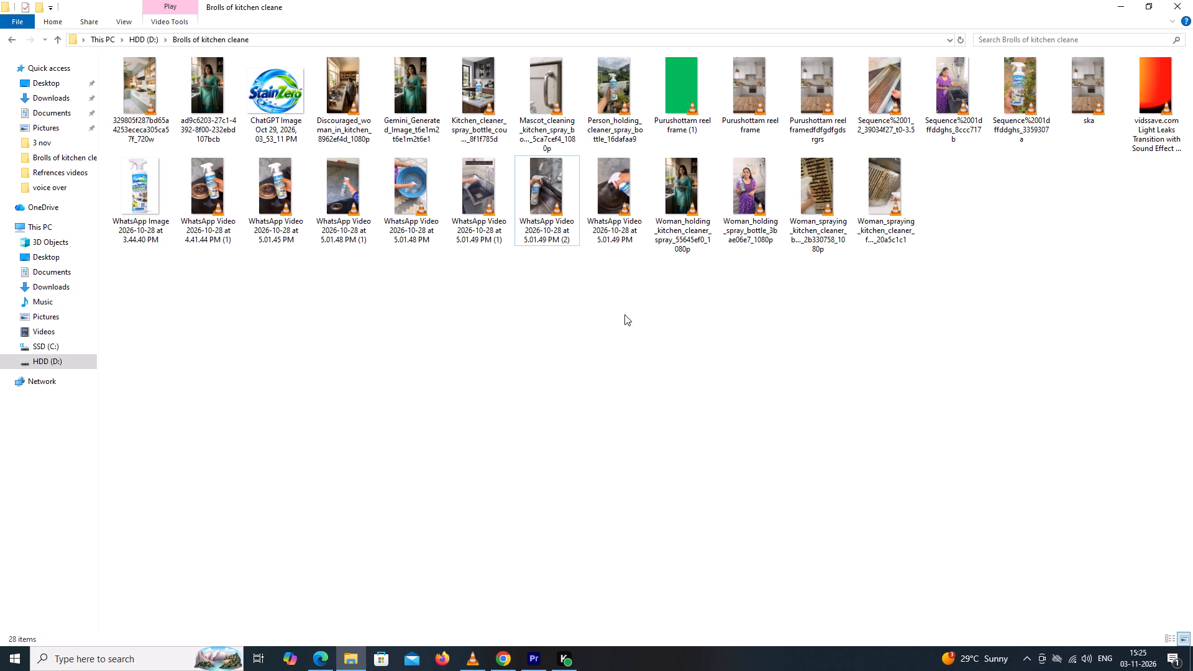
click(672, 417)
click(531, 664)
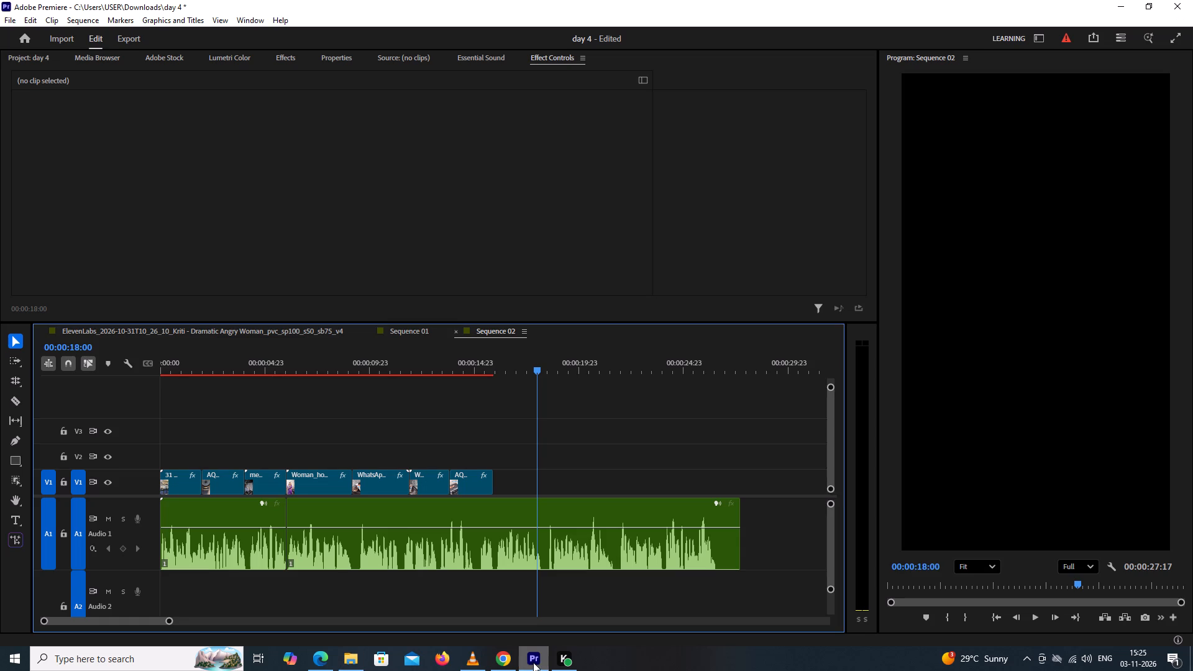
Back in Premiere, replay the voice-over around the end of the tap-scrubbing clip to judge which shot should follow.
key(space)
drag(556, 372, 508, 403)
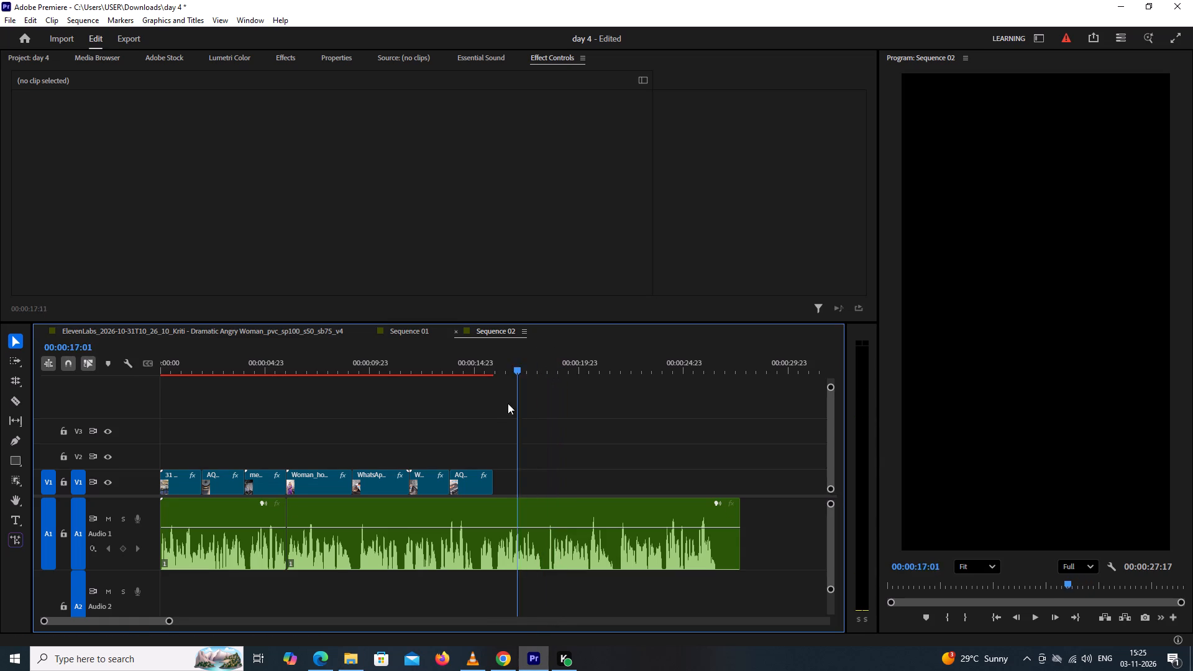
drag(508, 403, 464, 427)
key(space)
click(525, 447)
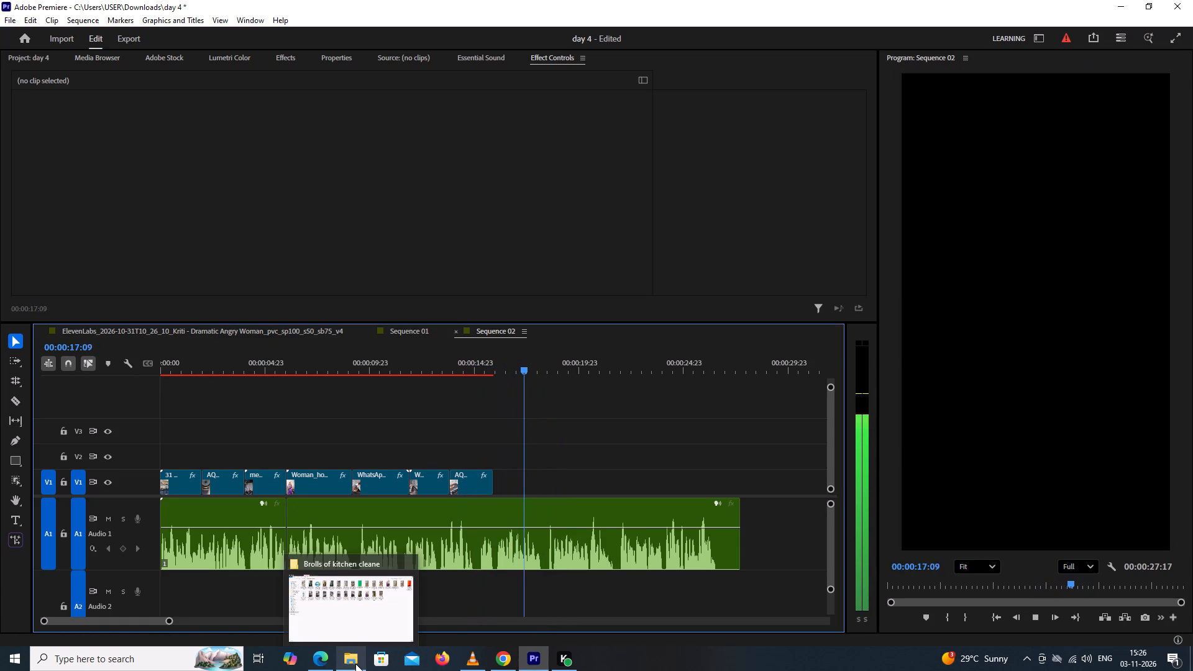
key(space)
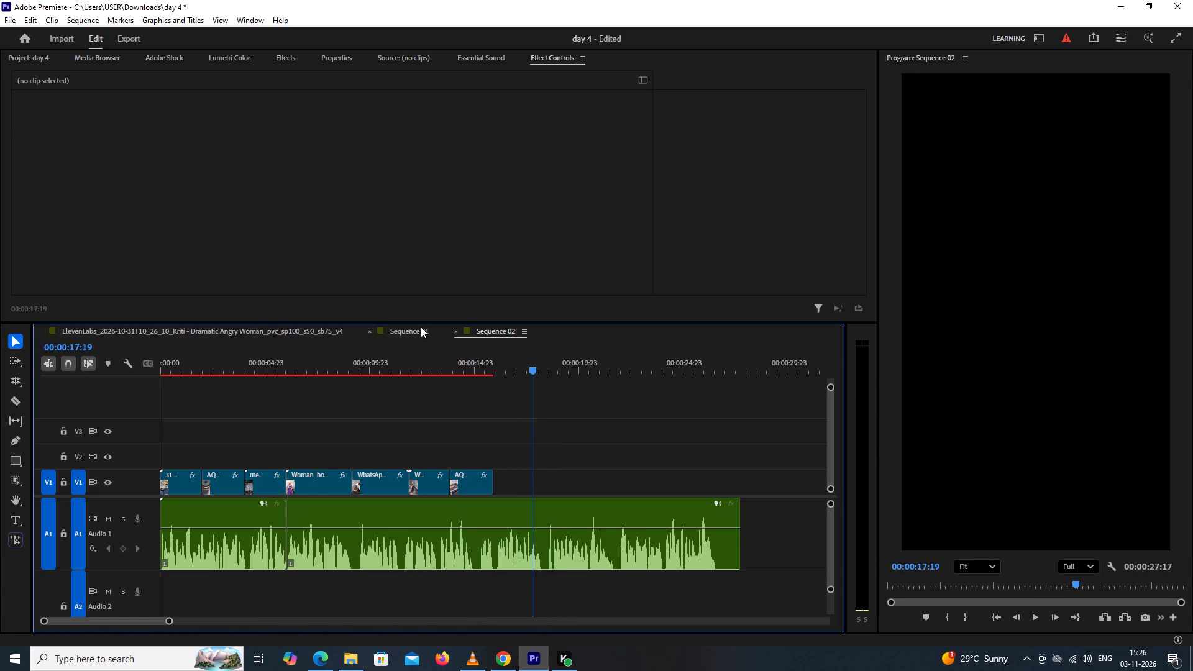
Open Sequence 01 and scrub through the clips after the tap-scrubbing shot to find the next B-roll clip.
click(421, 327)
drag(695, 367, 767, 381)
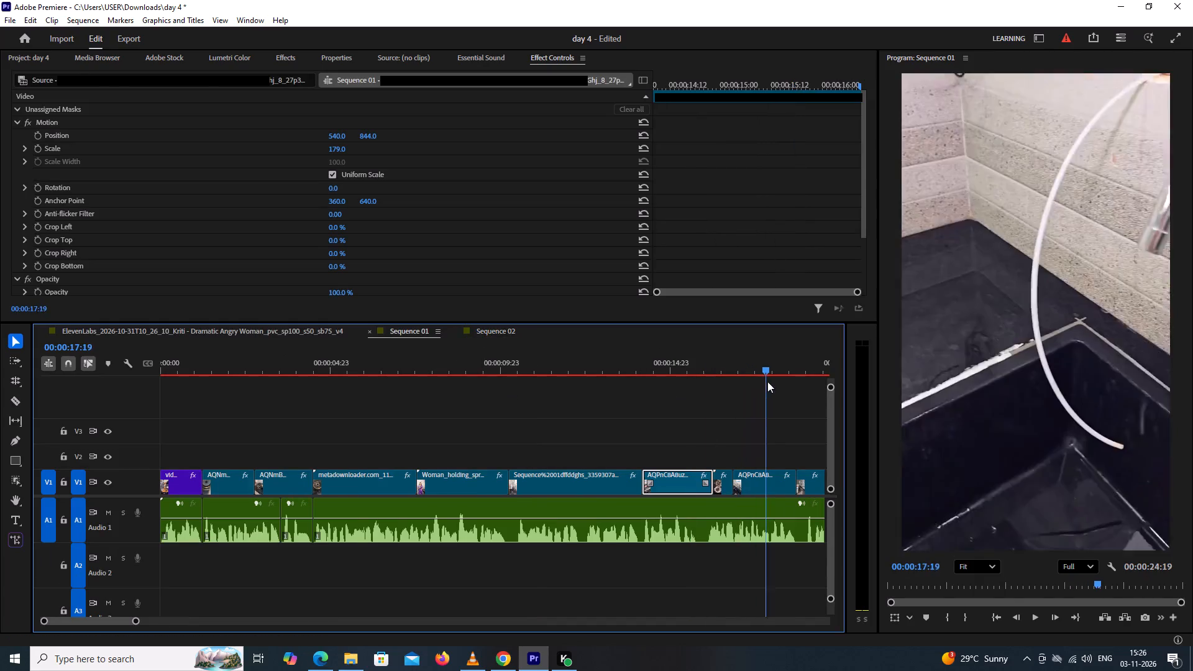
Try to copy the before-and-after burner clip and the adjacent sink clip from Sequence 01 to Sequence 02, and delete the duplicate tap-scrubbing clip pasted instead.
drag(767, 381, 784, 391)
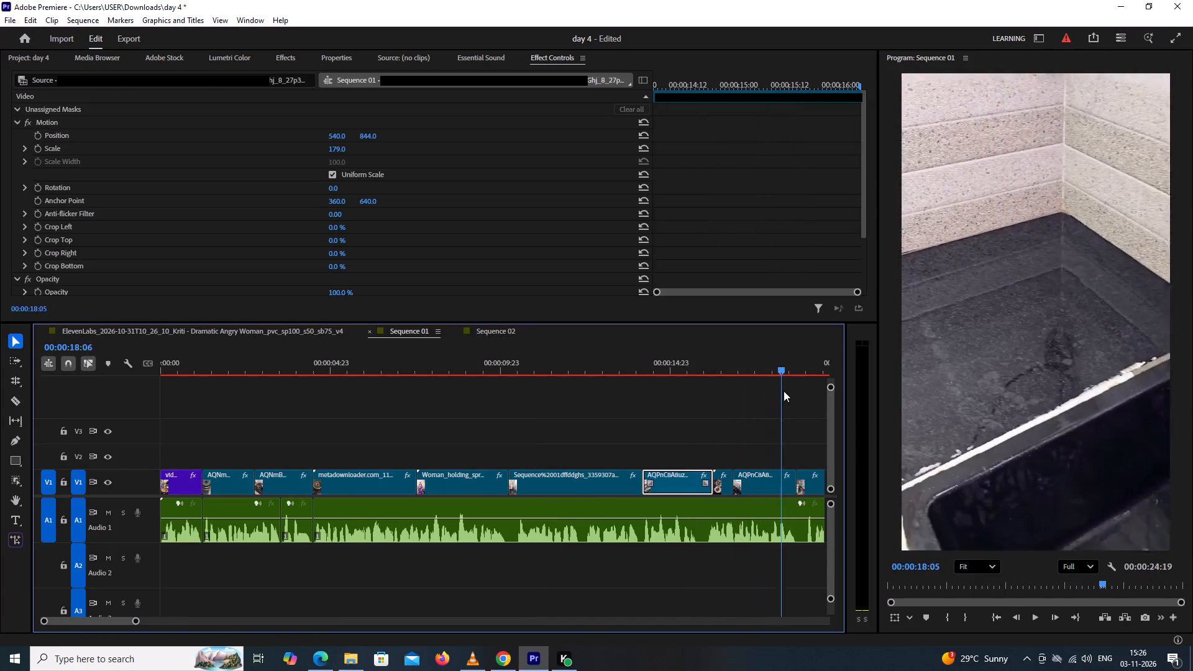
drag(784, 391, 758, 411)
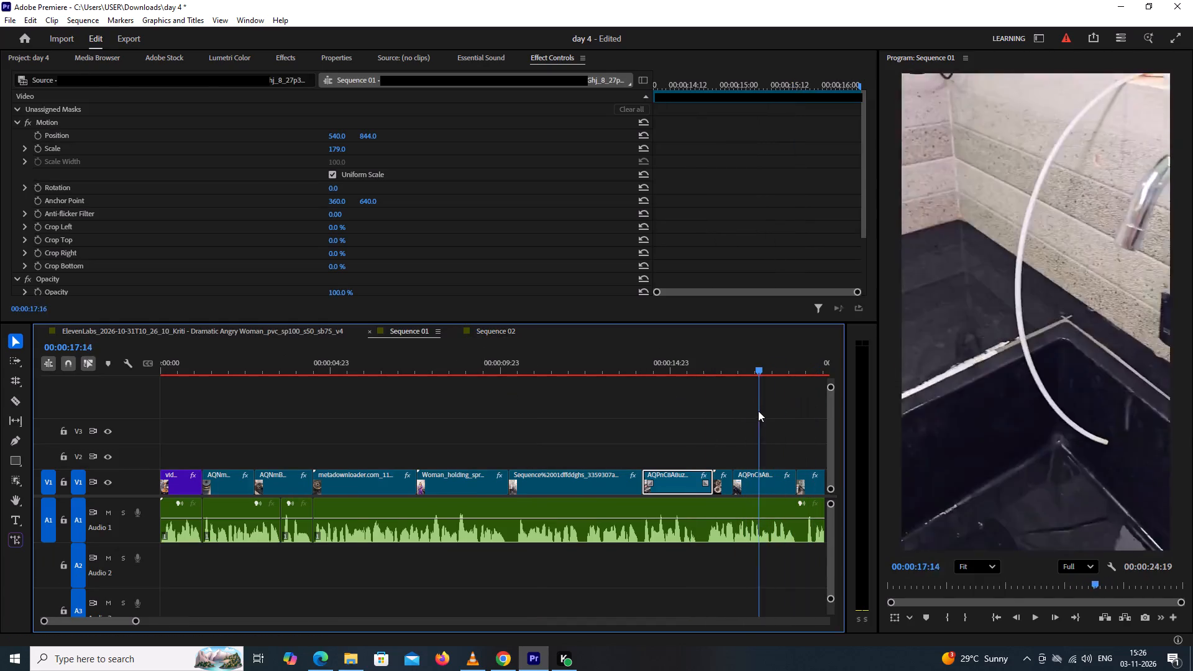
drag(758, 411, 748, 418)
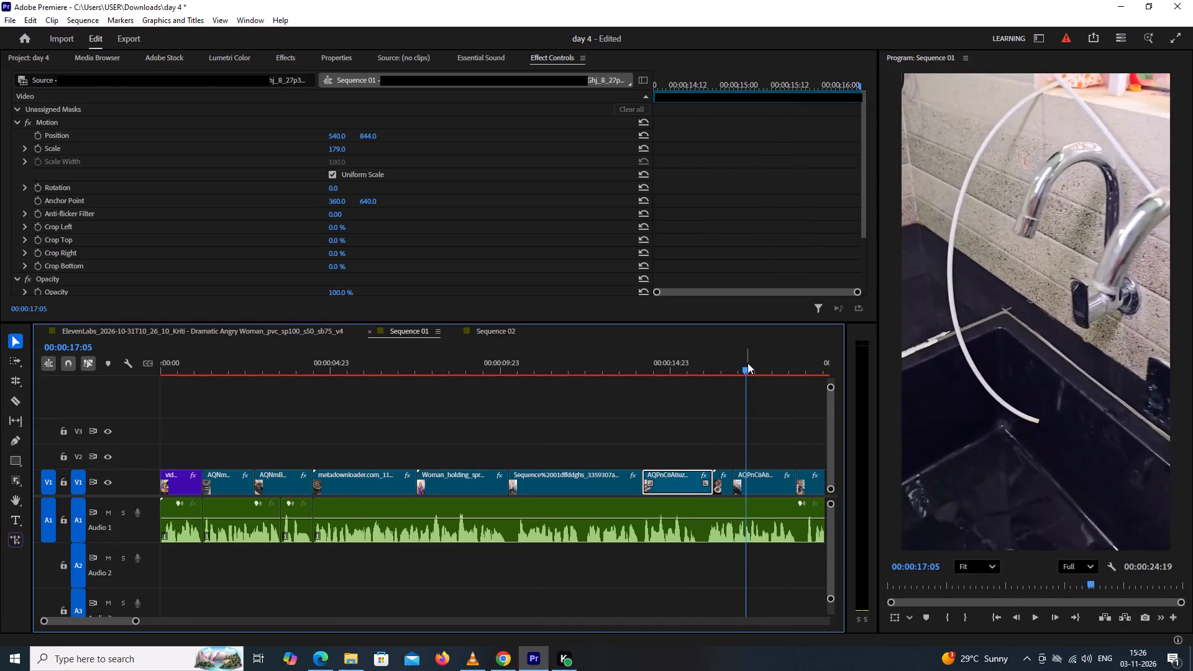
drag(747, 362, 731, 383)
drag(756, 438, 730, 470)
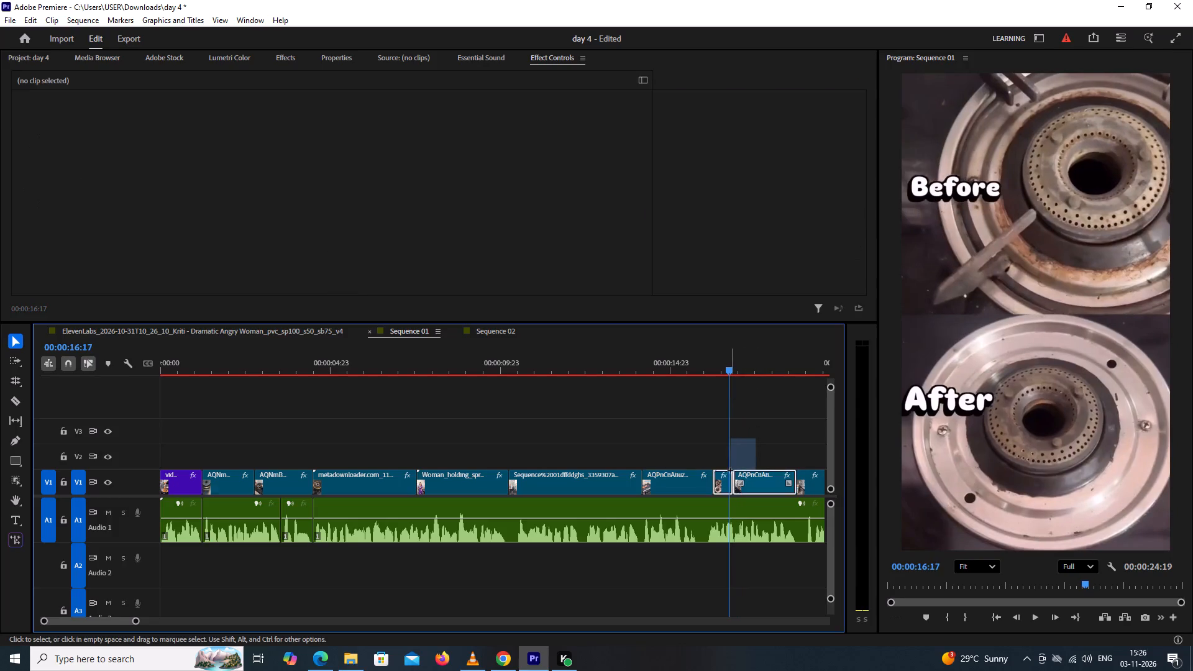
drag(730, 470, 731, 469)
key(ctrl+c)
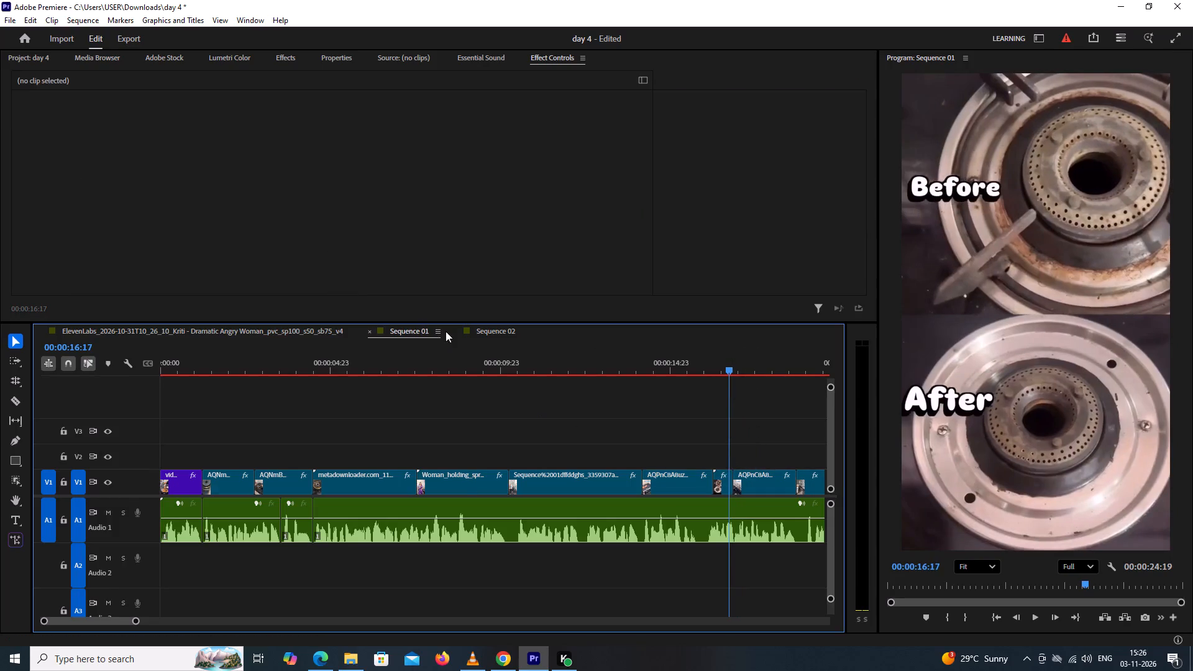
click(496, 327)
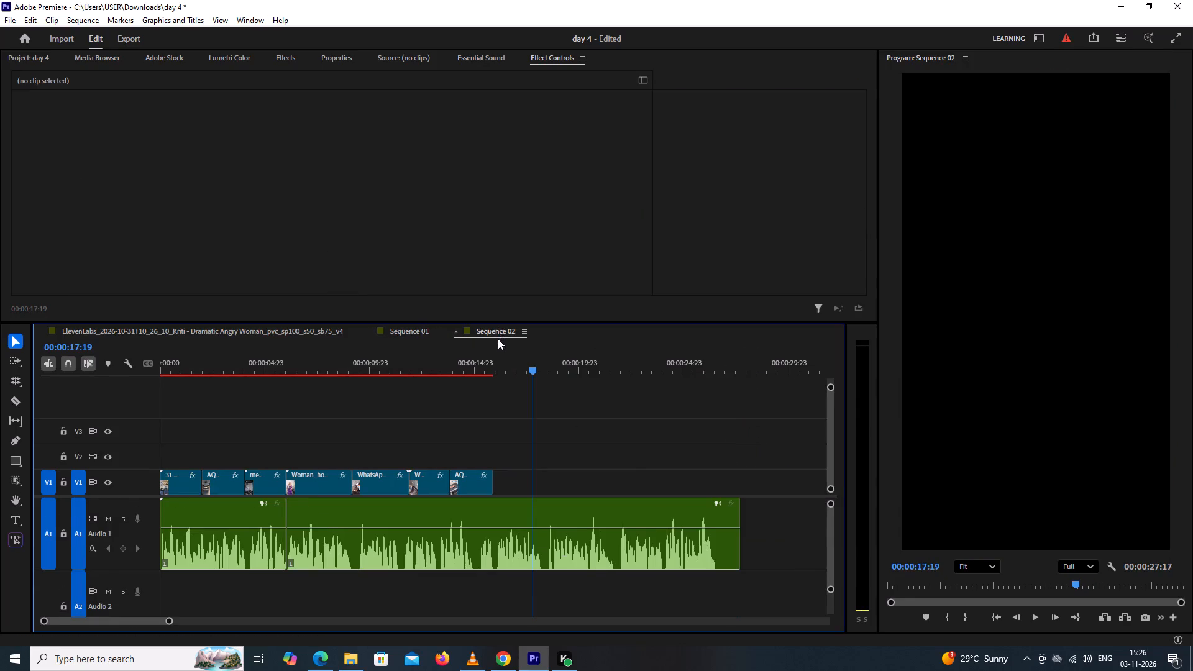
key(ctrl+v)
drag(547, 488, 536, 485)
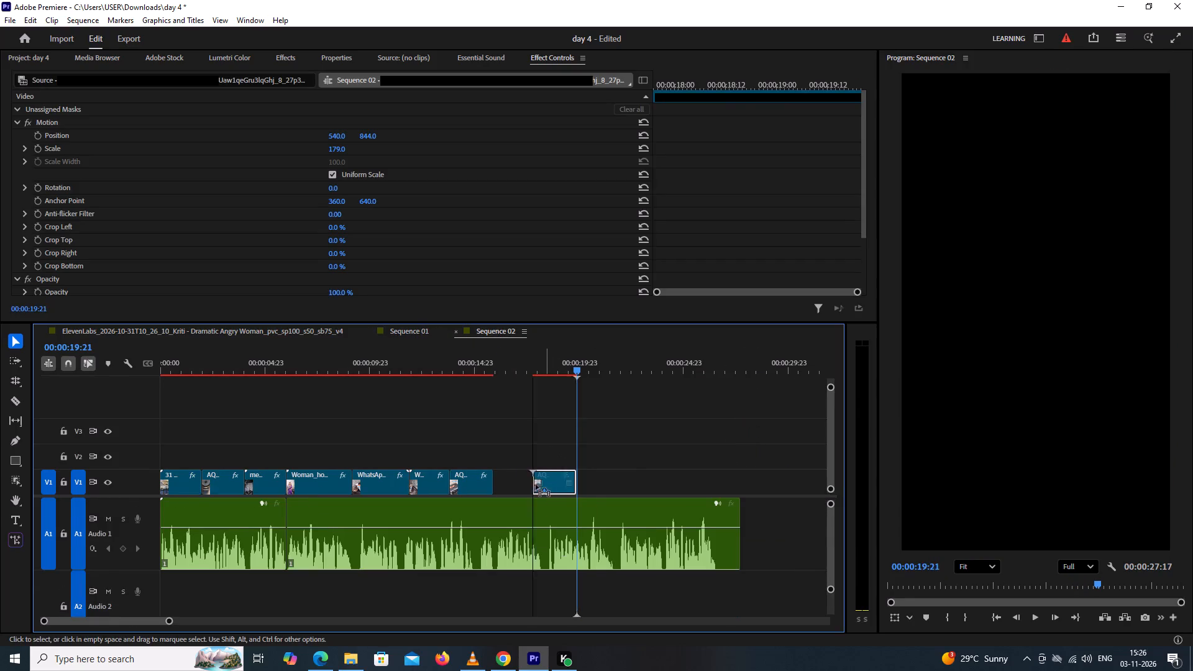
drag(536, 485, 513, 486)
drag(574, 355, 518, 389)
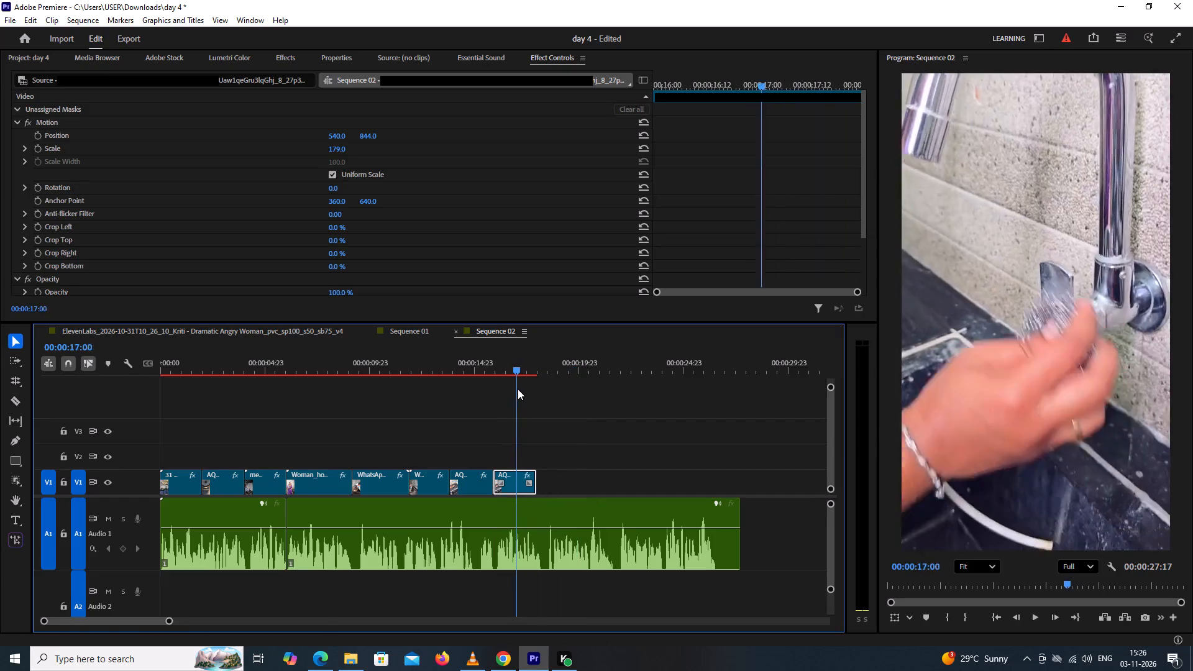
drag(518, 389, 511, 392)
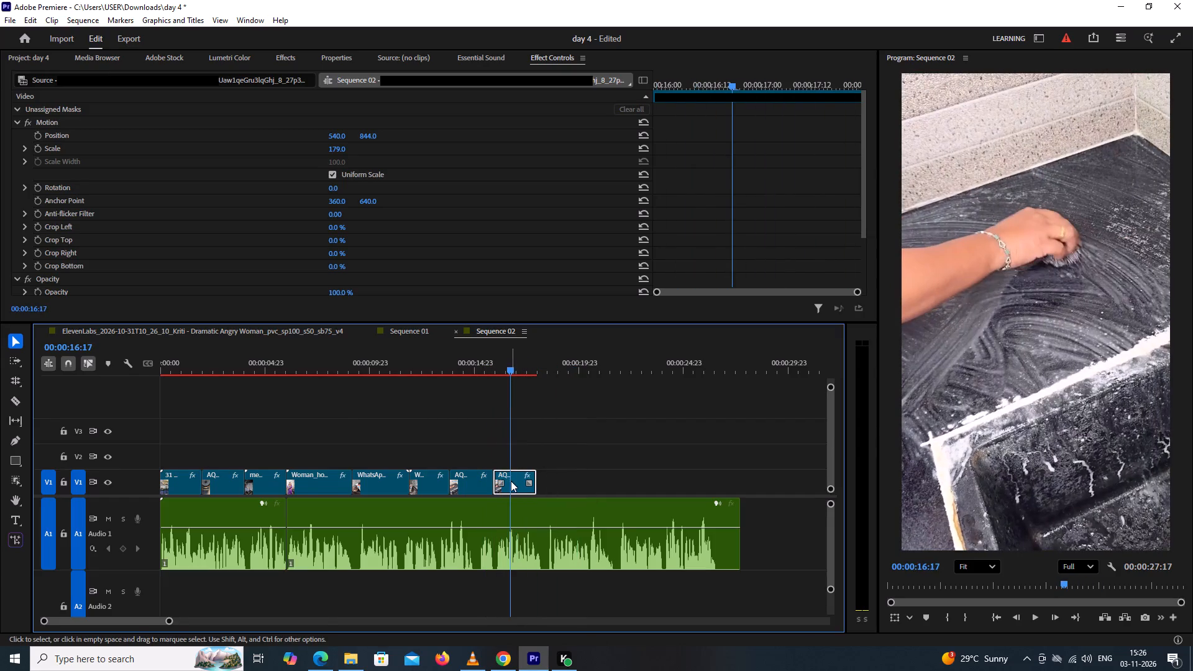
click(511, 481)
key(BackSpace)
Copy the before-and-after burner clip and the sink clip following it from Sequence 01 onto V1 of Sequence 02 at 00:00:16:17.
click(413, 330)
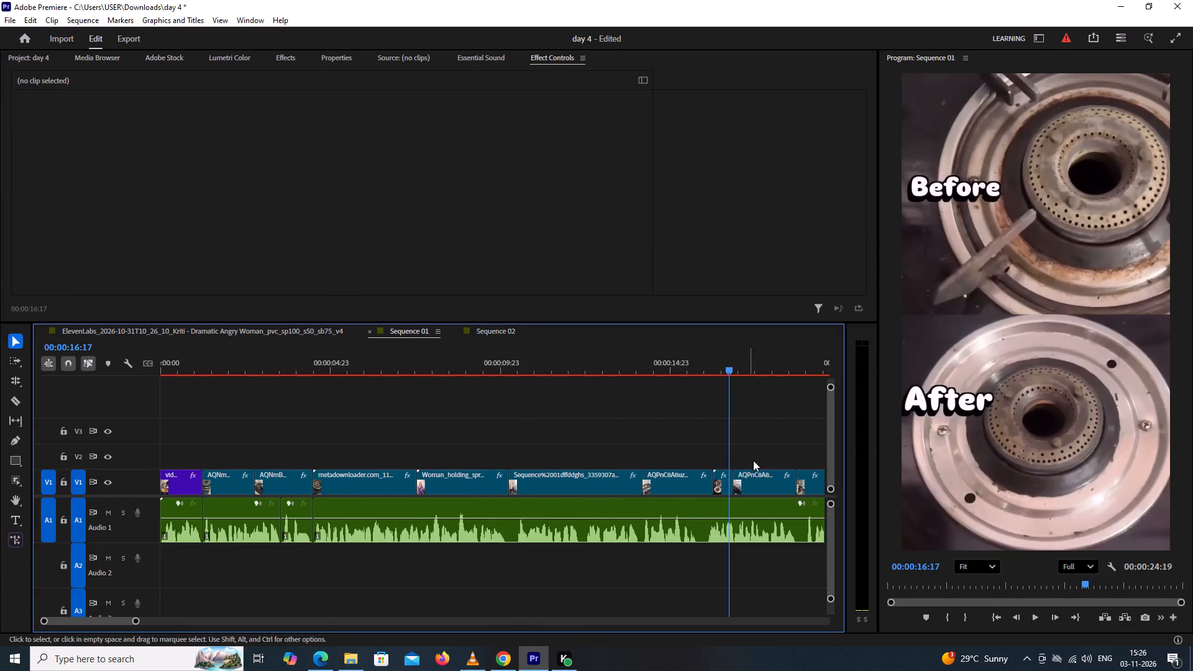
drag(745, 442, 726, 473)
key(ctrl+c)
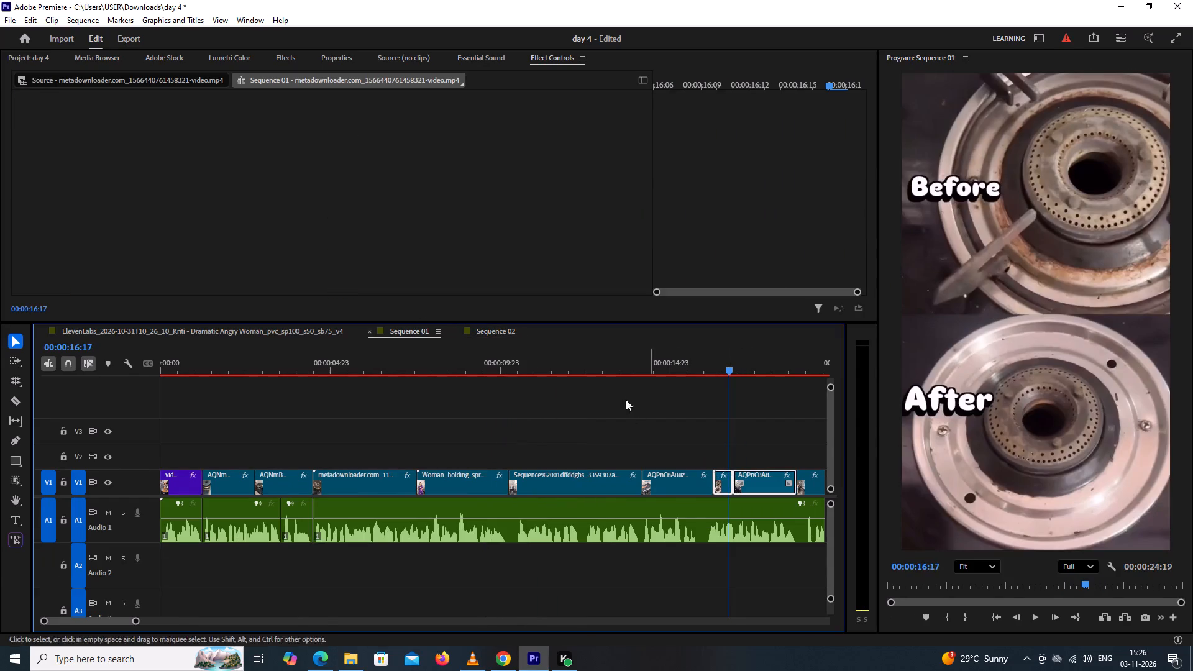
click(500, 333)
key(ctrl+v)
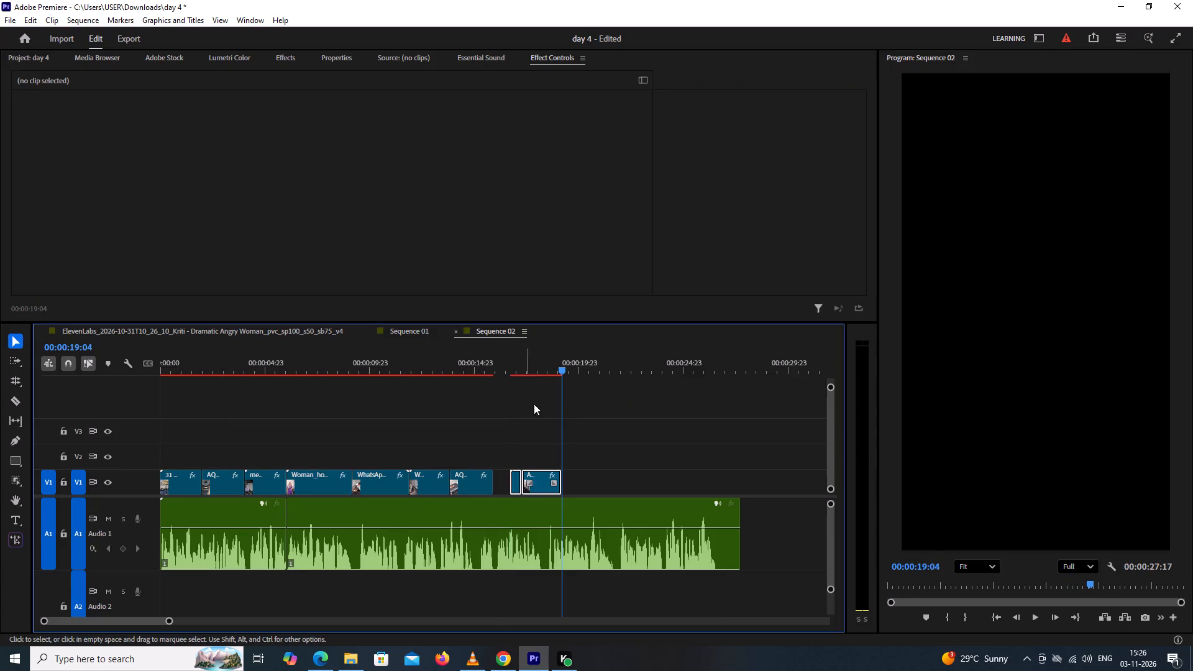
Reorder the two pasted clips on V1 so the sink clip directly follows the tap-scrubbing clip and the before-and-after burner clip comes last.
click(516, 480)
click(524, 452)
drag(516, 480, 608, 470)
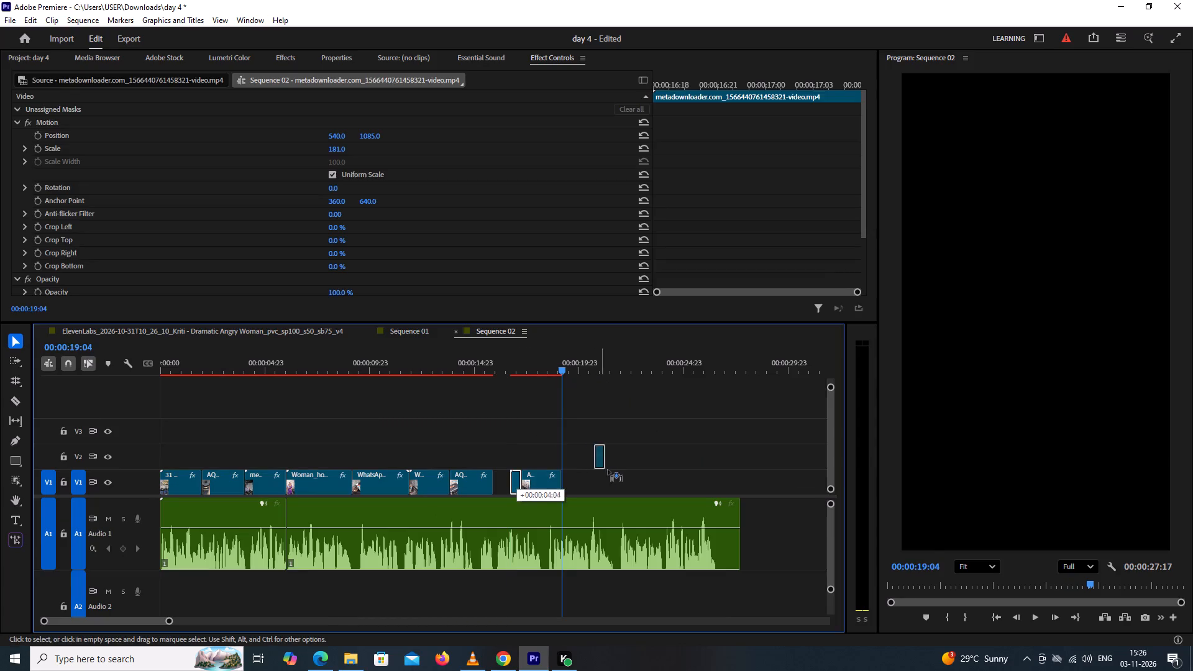
drag(608, 470, 608, 471)
drag(536, 489, 511, 486)
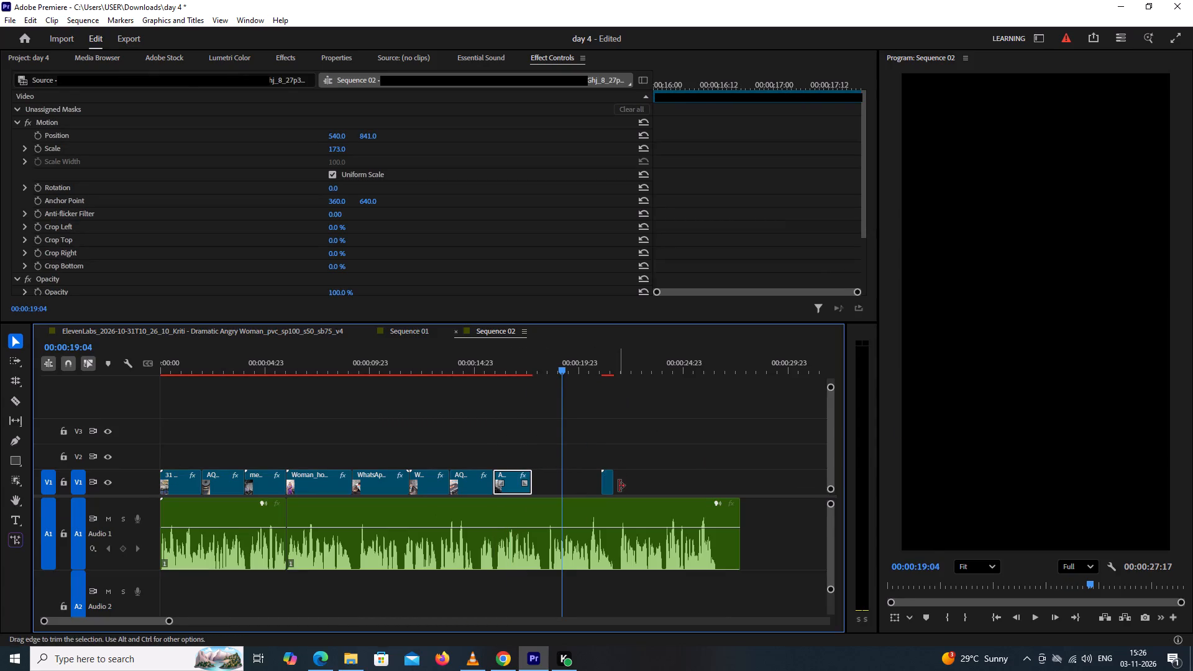
drag(606, 487, 539, 482)
Play Sequence 02 from the tap-scrubbing clip past the end of the footage to check the new clips against the voice-over.
drag(564, 367, 465, 416)
key(space)
click(624, 445)
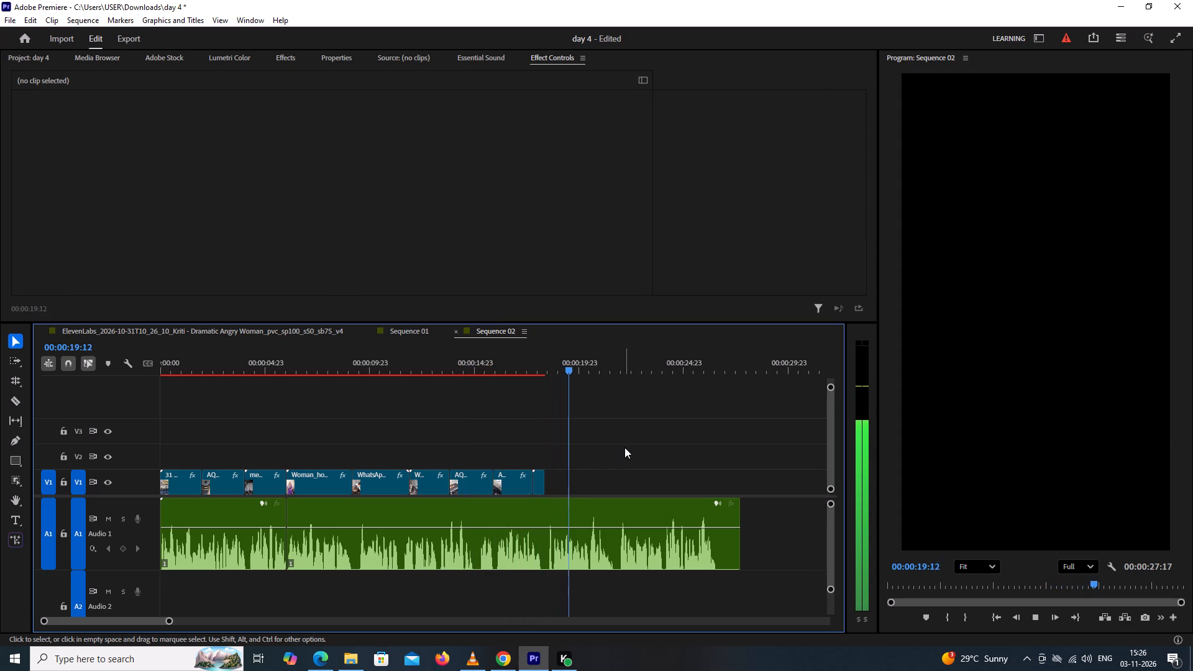
key(space)
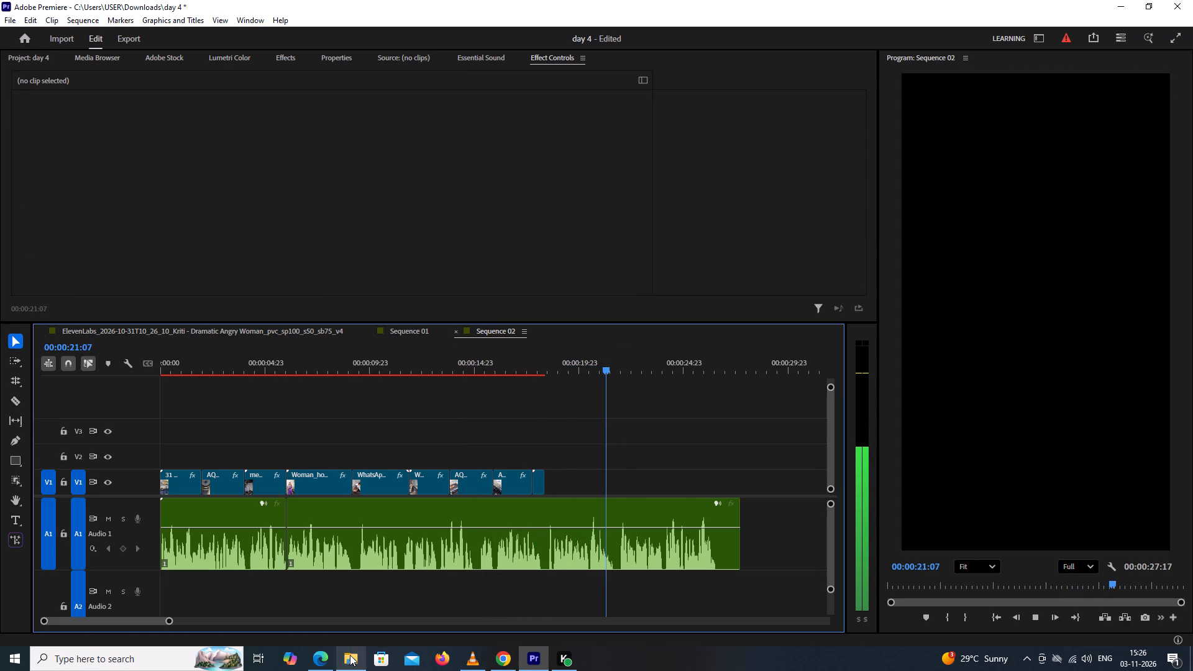
Preview Woman_spraying_kitchen_cleaner_b..._2b330758_1080p from the Brolls of kitchen cleane folder and place it on V2 of Sequence 02, after the burner clip.
click(350, 655)
click(596, 474)
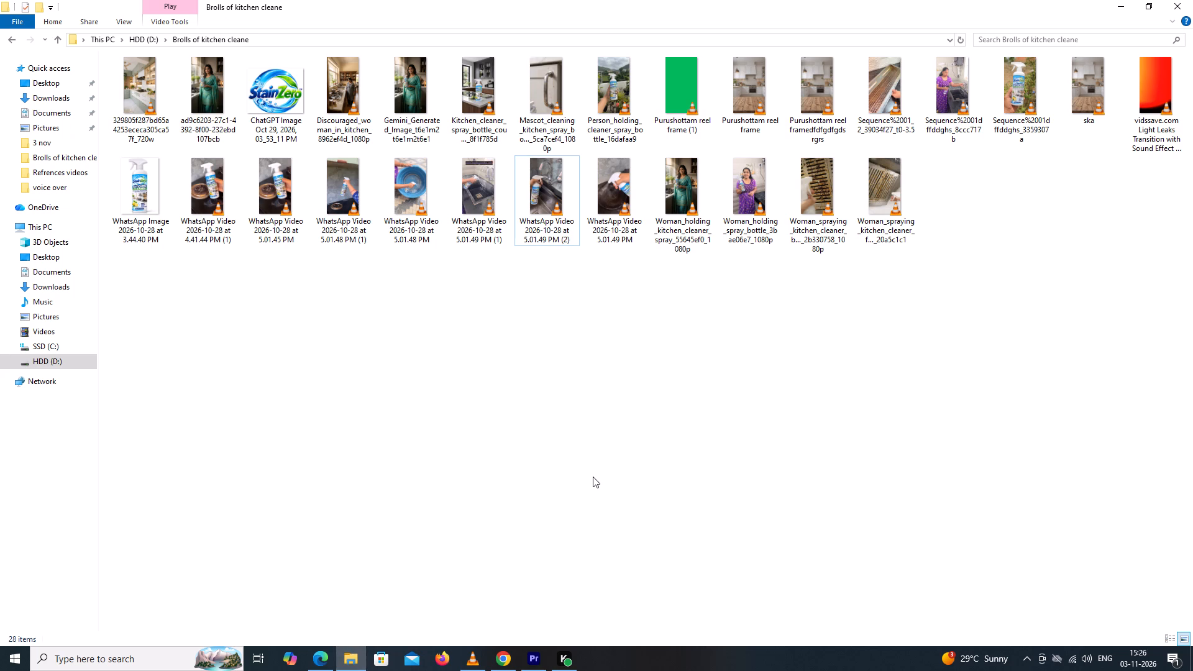
double_click(826, 188)
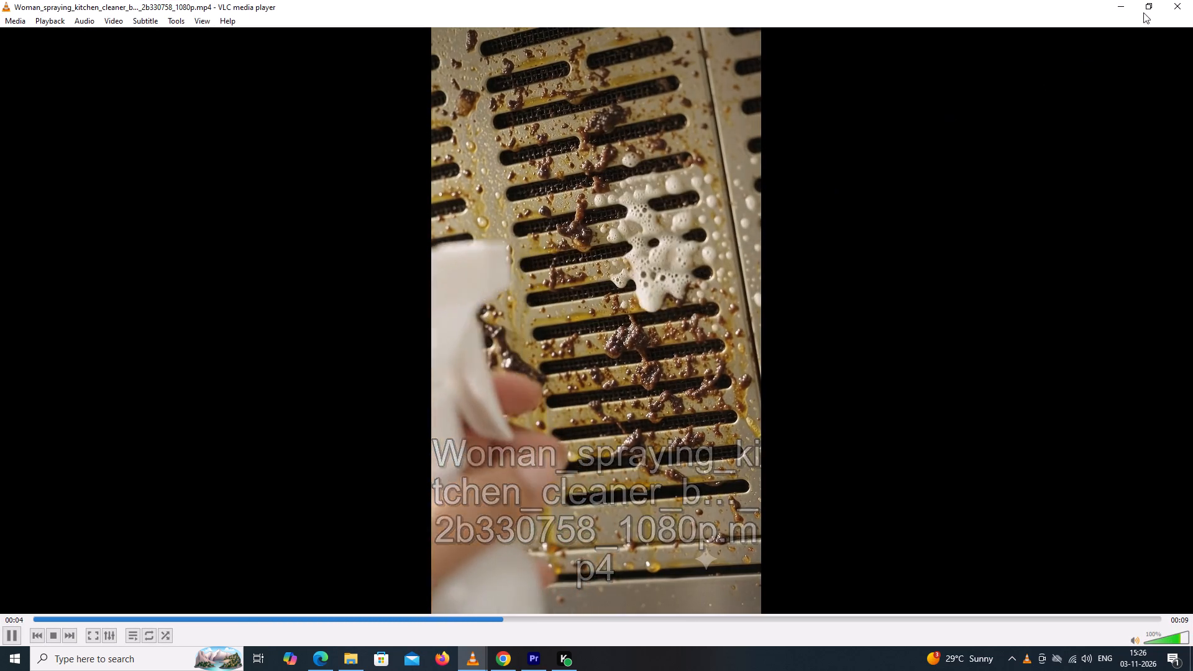
click(1174, 2)
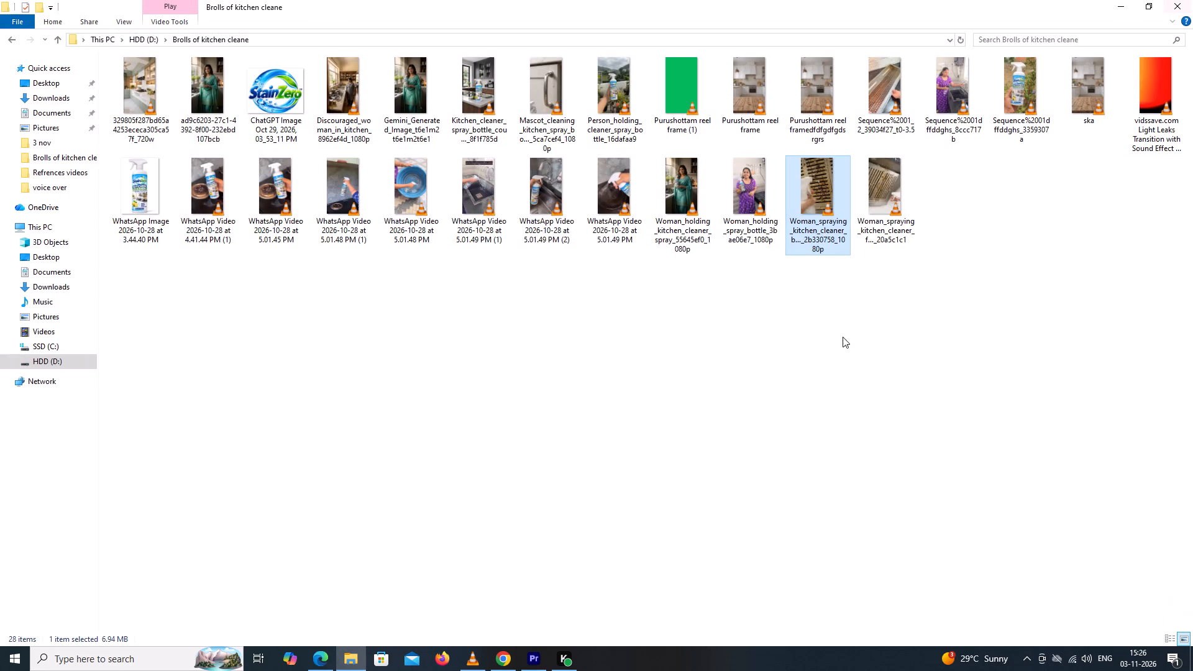
drag(823, 208, 560, 495)
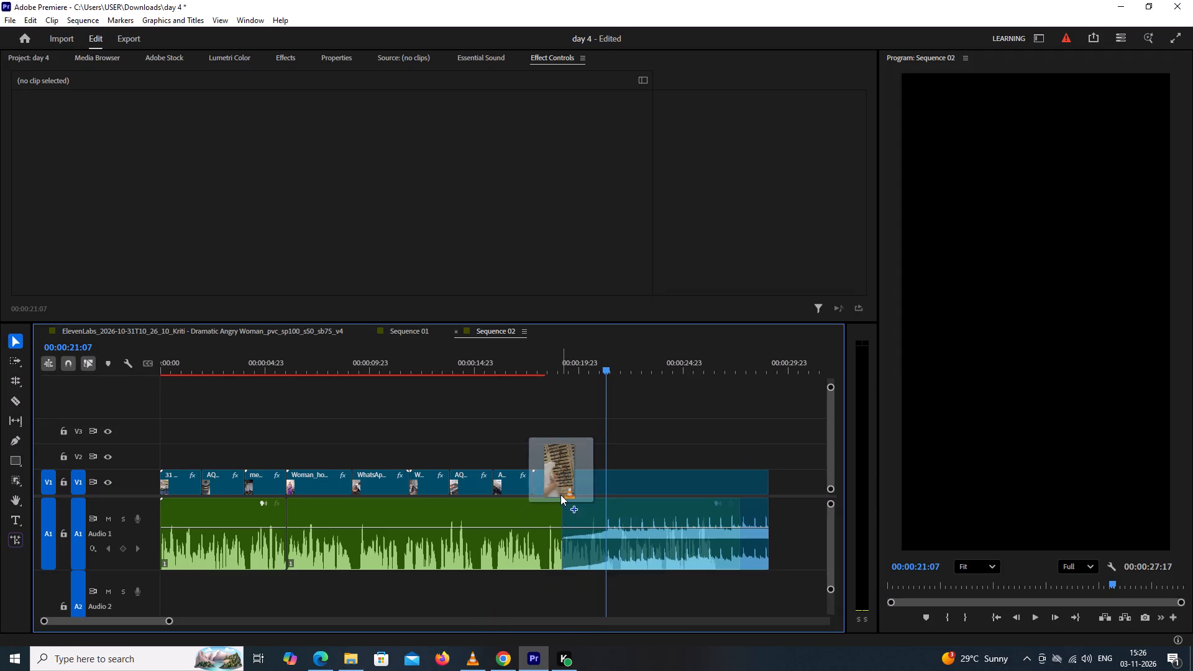
drag(560, 495, 555, 458)
Unlink the Woman_spraying_kitchen_cleaner clip and delete its audio from track A2.
right_click(610, 463)
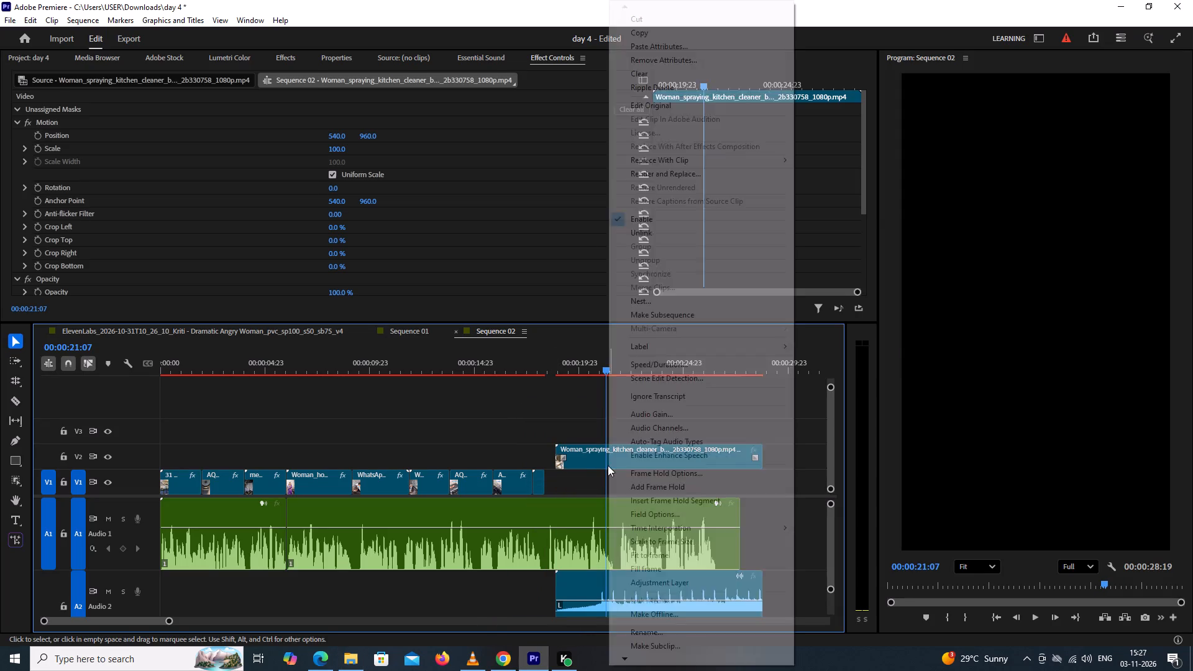
click(643, 242)
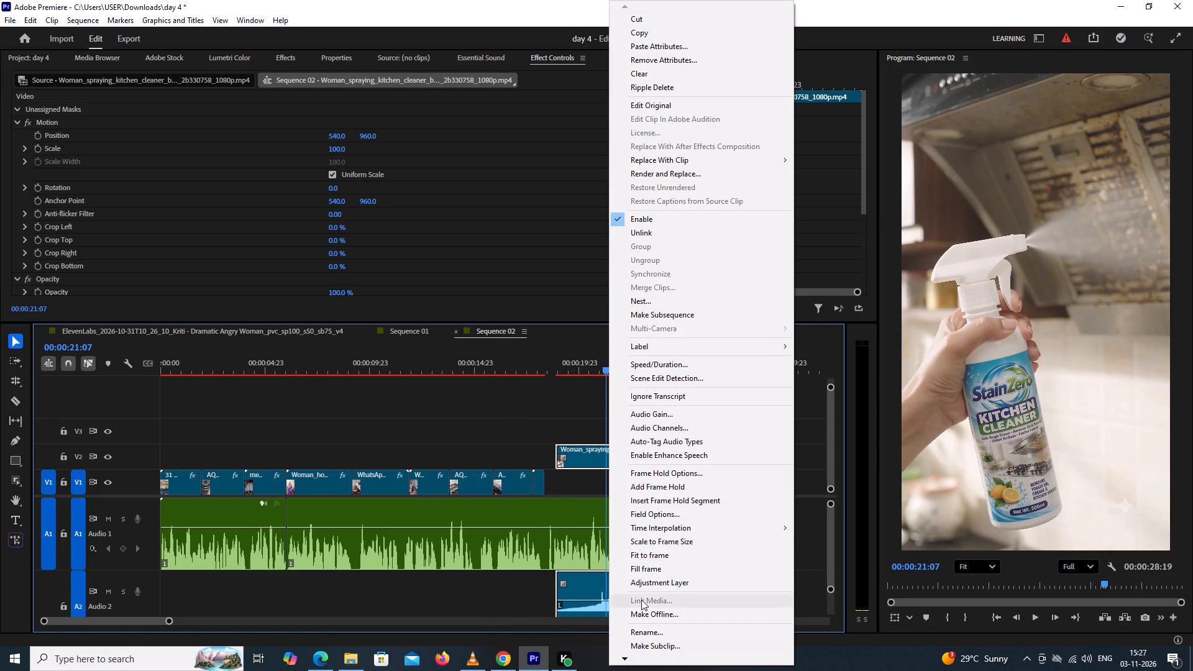
click(651, 232)
click(632, 586)
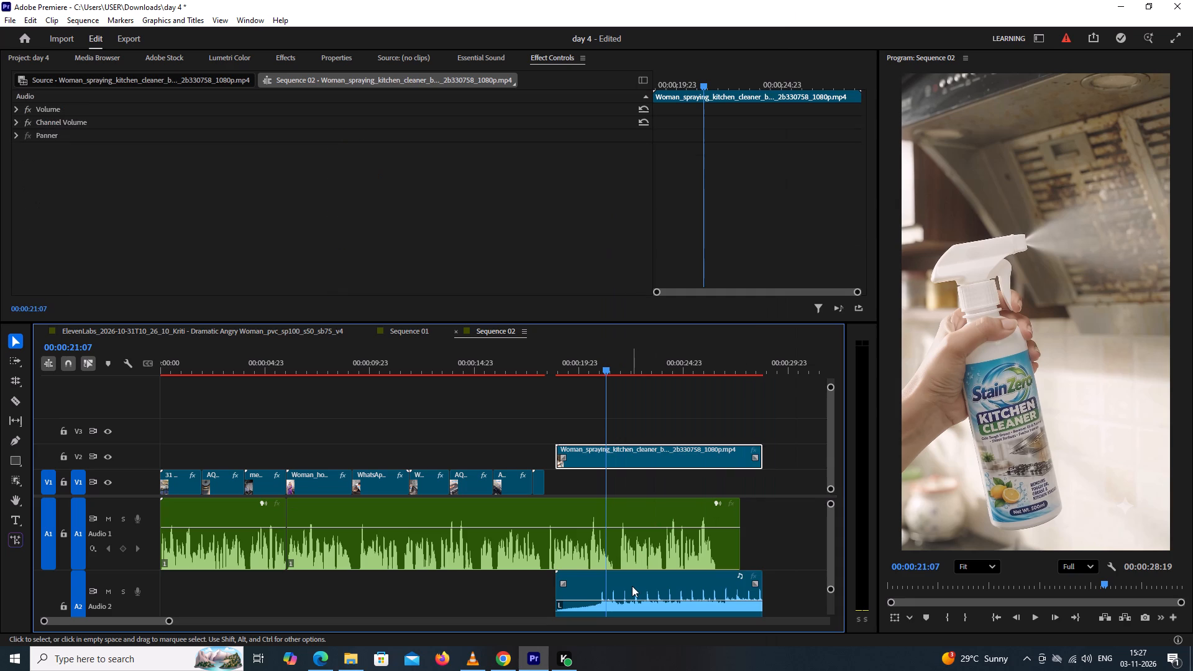
key(BackSpace)
Move the Woman_spraying_kitchen_cleaner clip down to V1, directly after the before-and-after burner clip.
drag(602, 454, 599, 488)
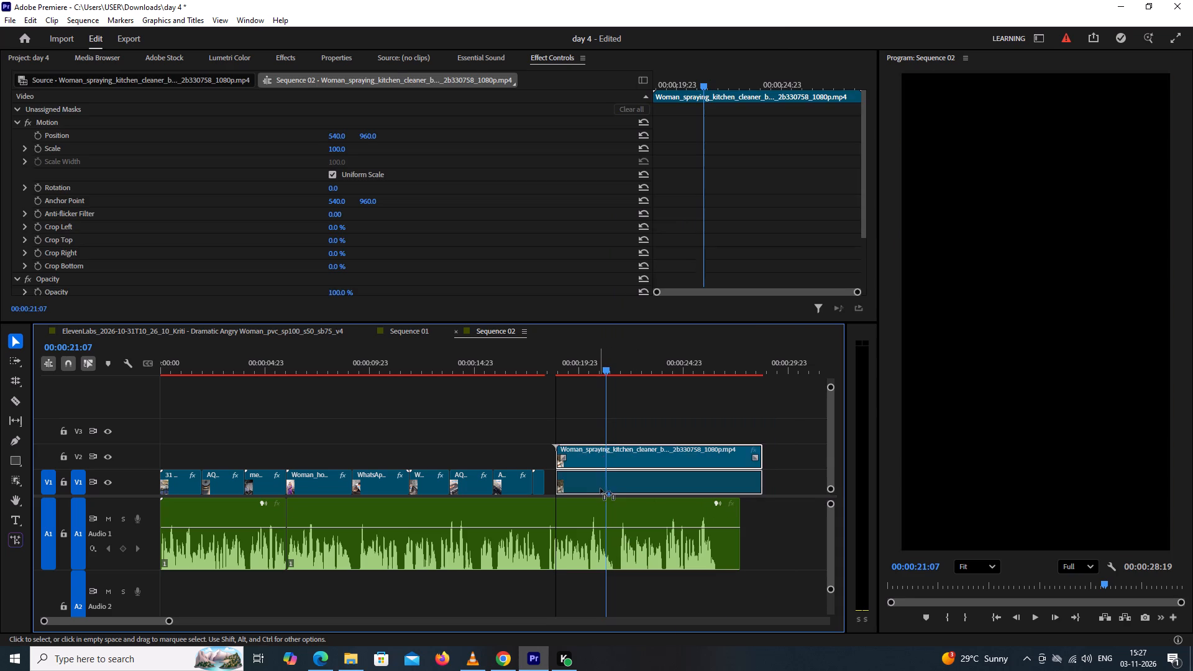
drag(605, 490, 591, 495)
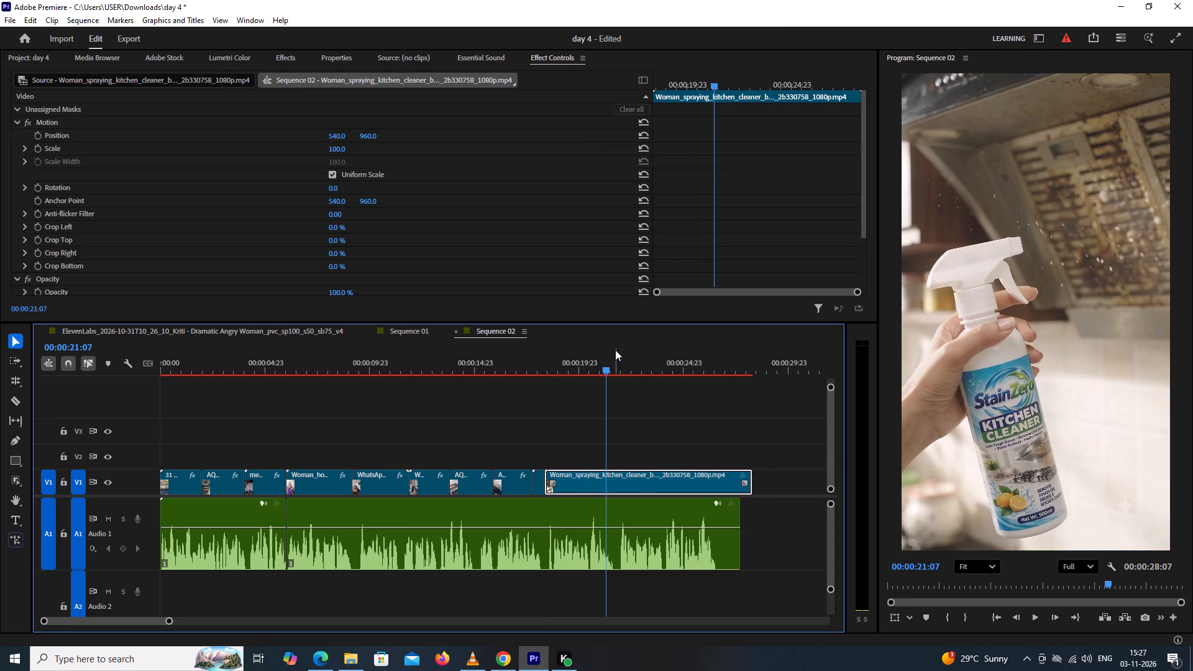
Open the october month folder in Purushottam works october on drive D and preview the Kitchen cleaner 6 video for reusable footage.
click(354, 662)
click(464, 434)
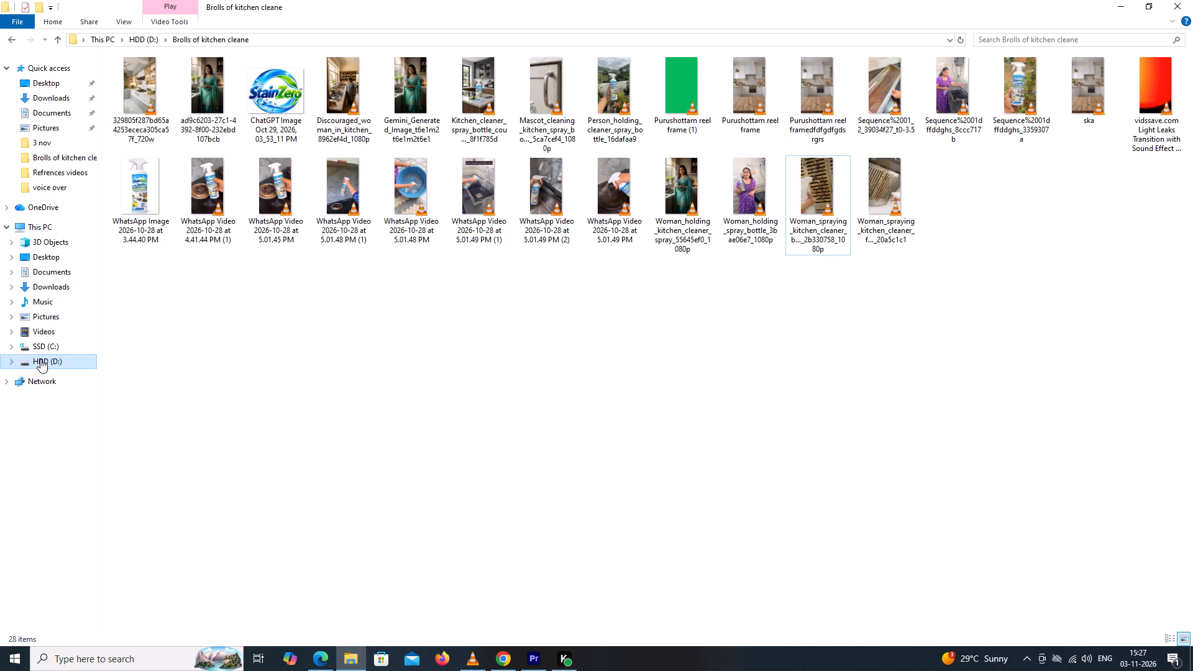
click(45, 358)
click(544, 287)
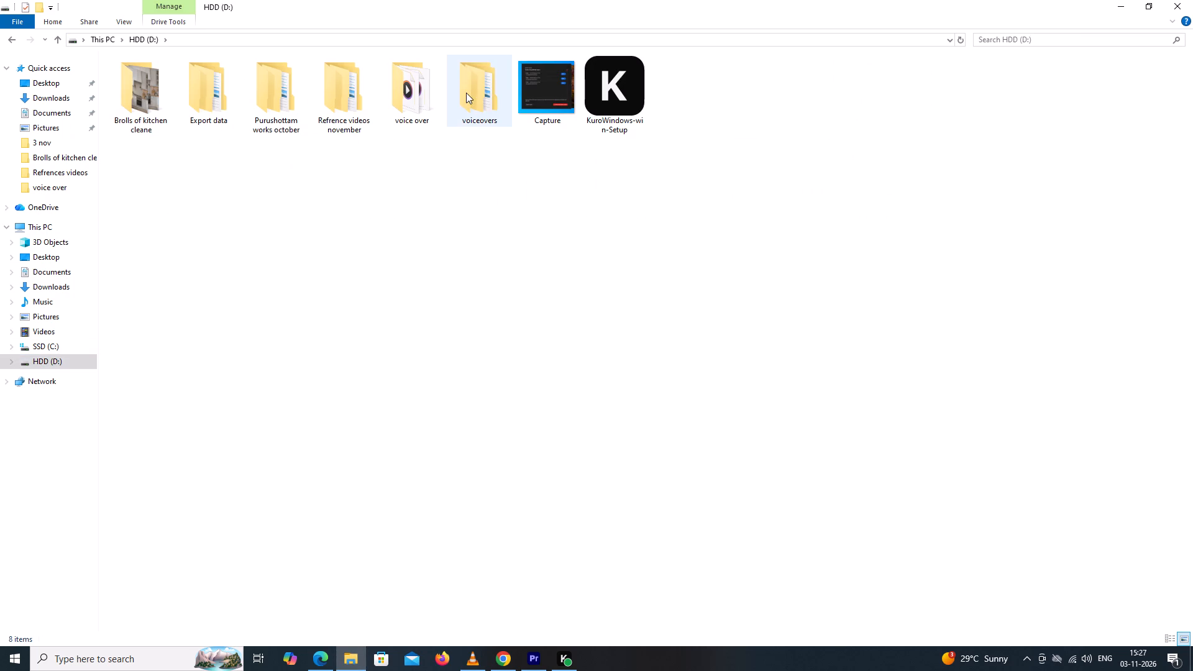
double_click(288, 103)
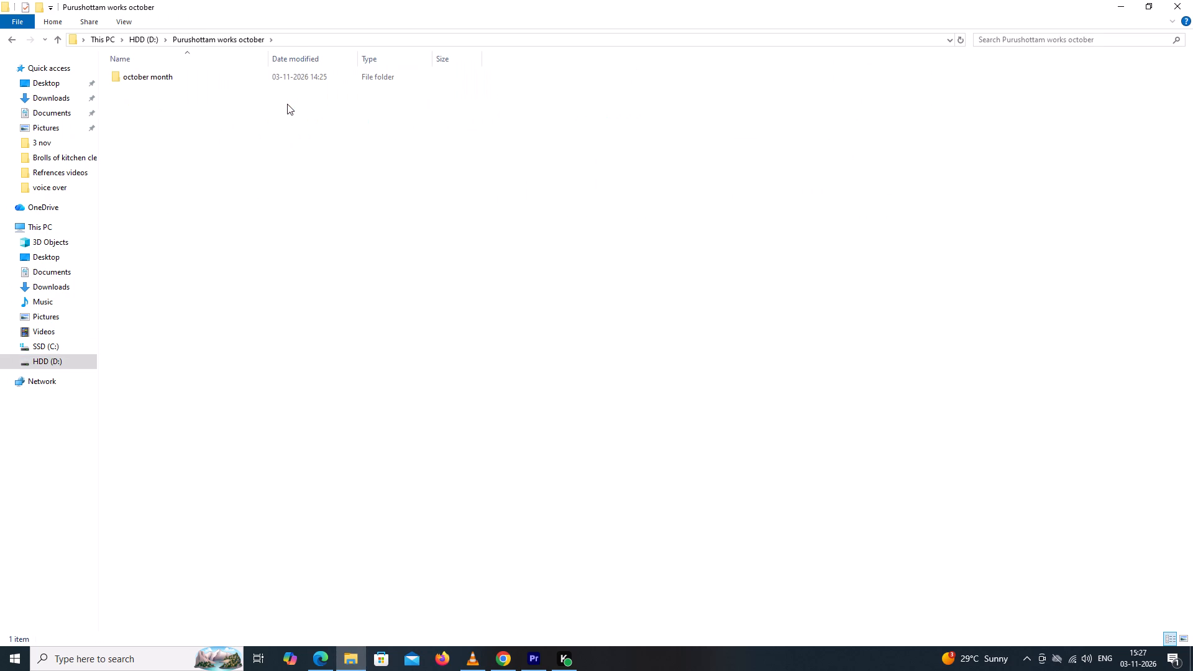
double_click(193, 75)
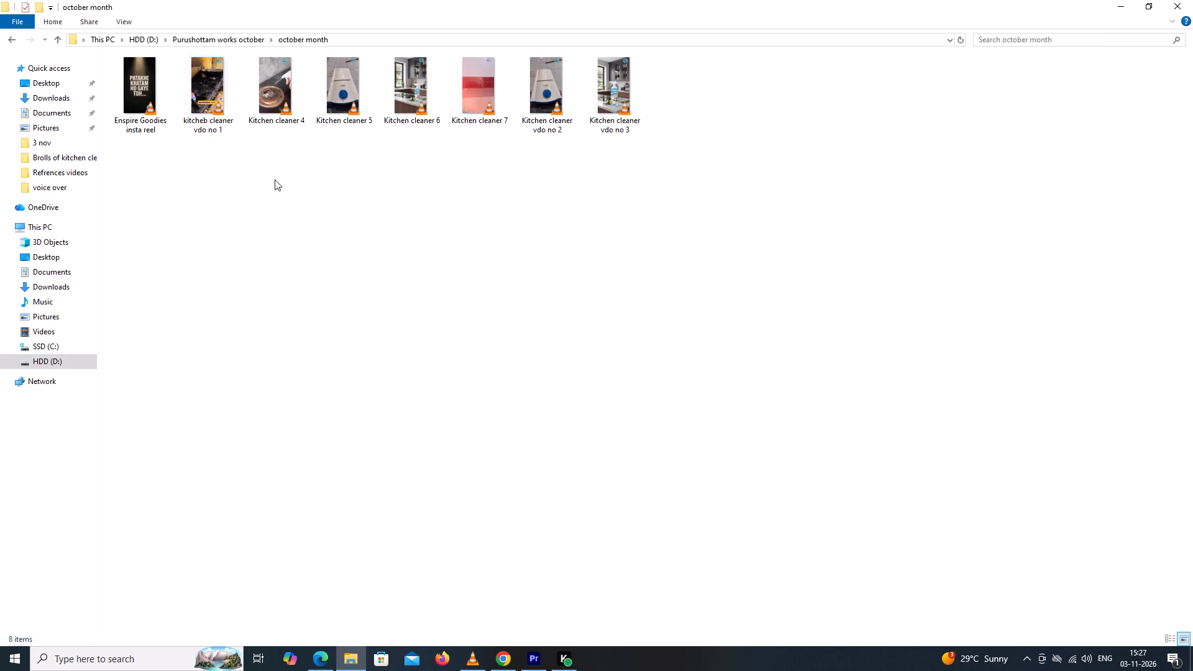
click(311, 211)
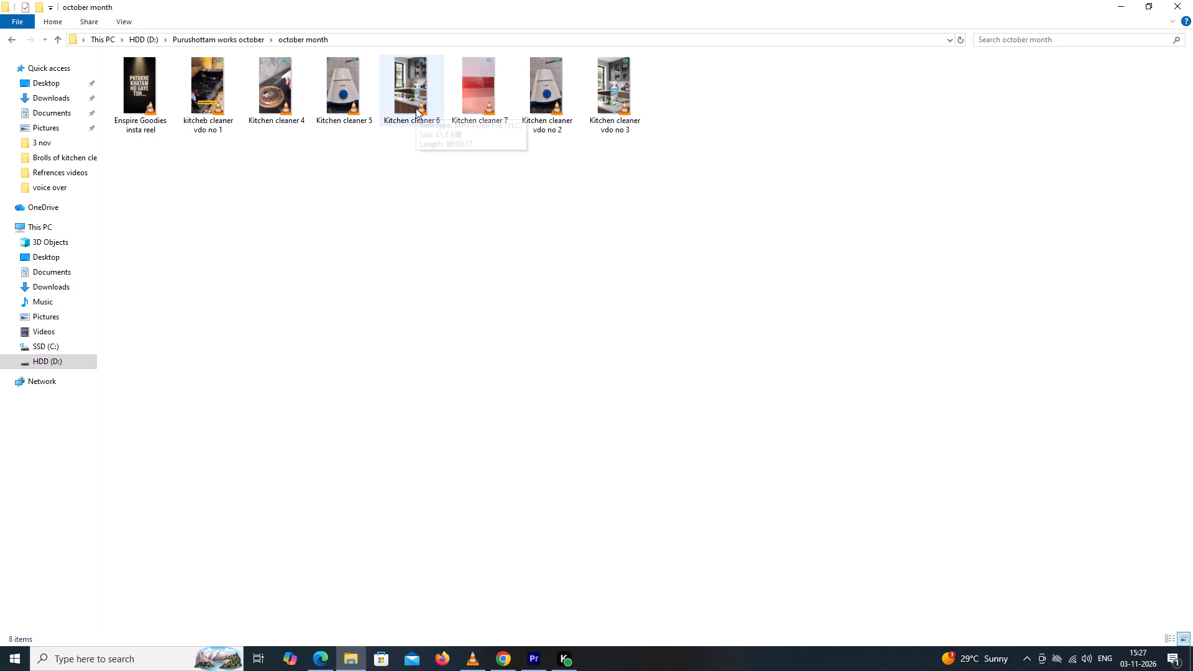
double_click(416, 108)
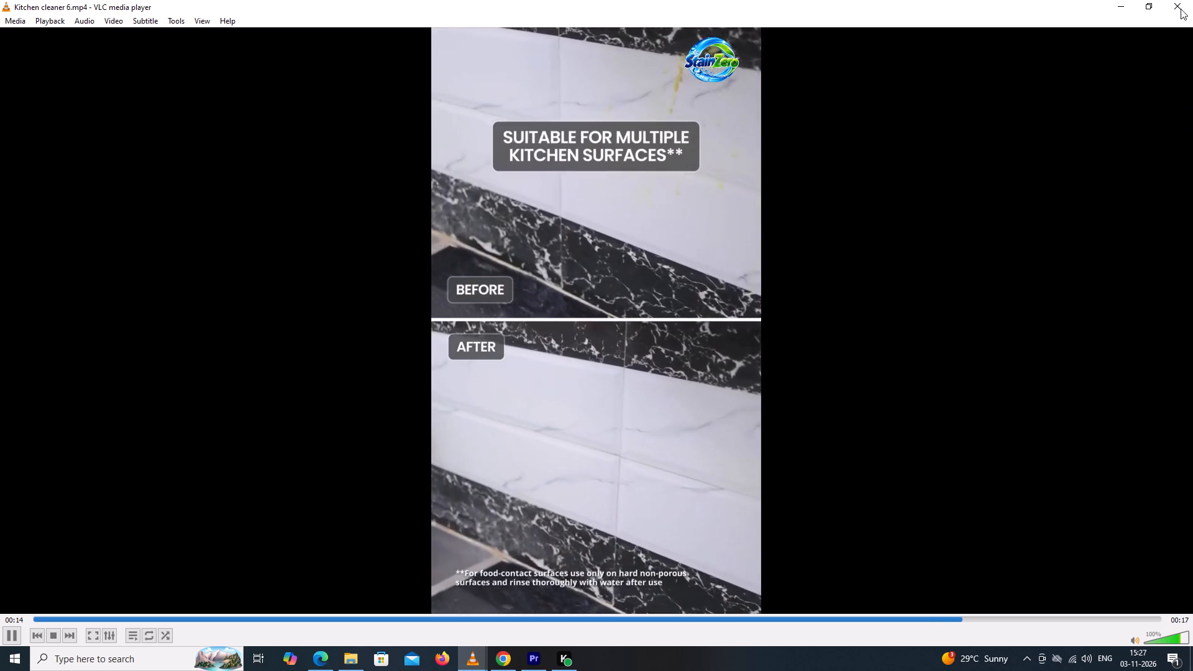
click(1181, 1)
click(829, 277)
Preview Kitchen cleaner 7 from the october month folder and place it on V2 of Sequence 02, starting shortly before the burner clip.
double_click(473, 105)
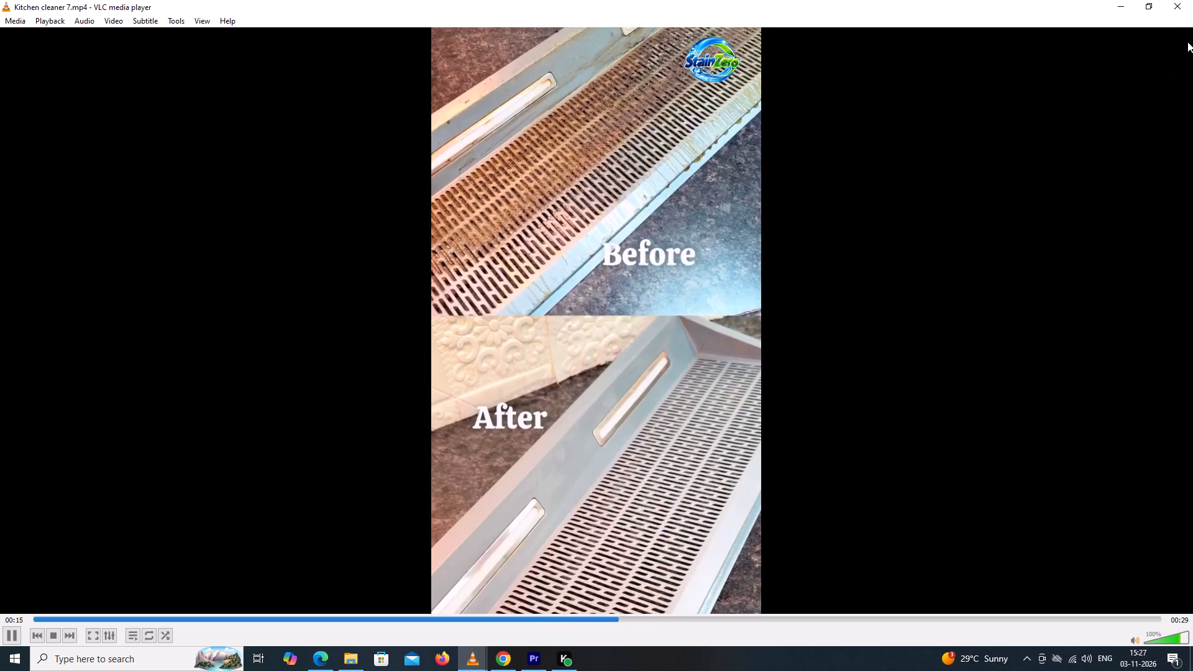
click(1190, 8)
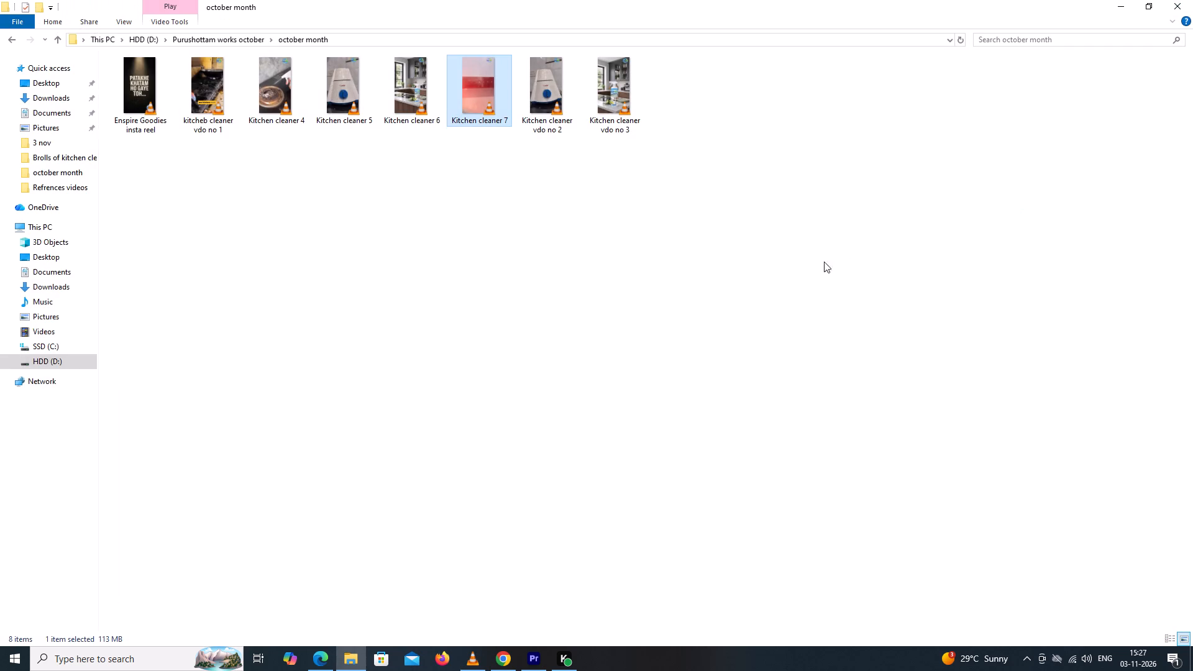
drag(475, 106, 511, 670)
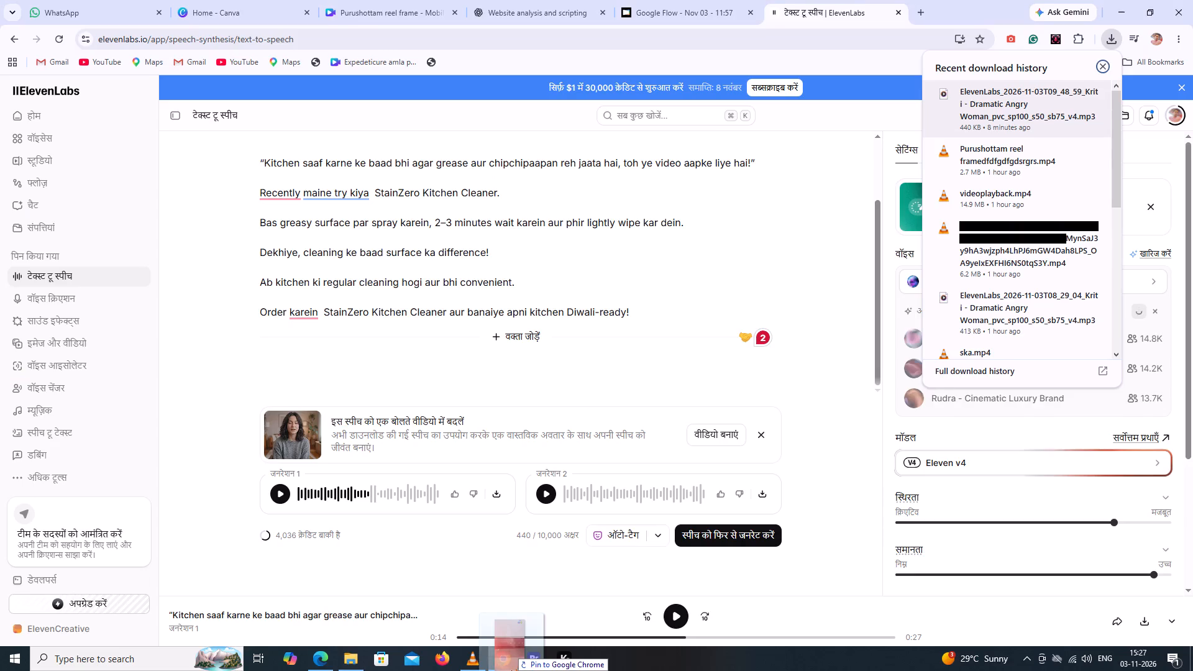
drag(511, 670, 544, 411)
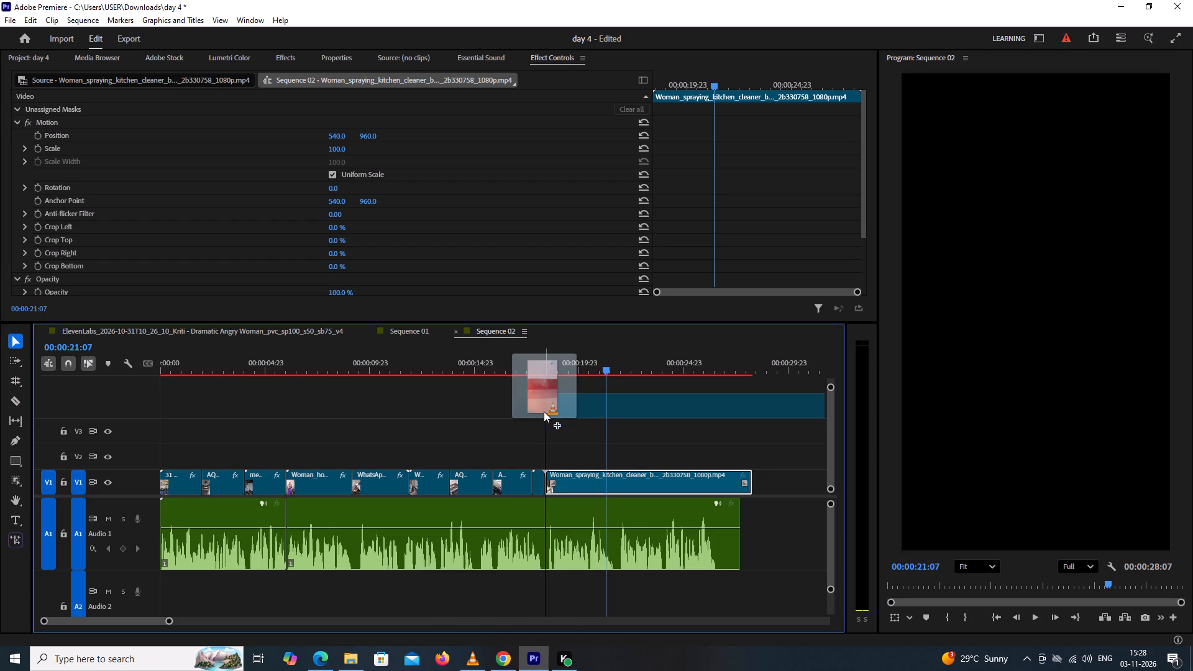
drag(544, 411, 511, 452)
Unlink the Kitchen cleaner 7 clip and delete its audio from track A2.
right_click(546, 455)
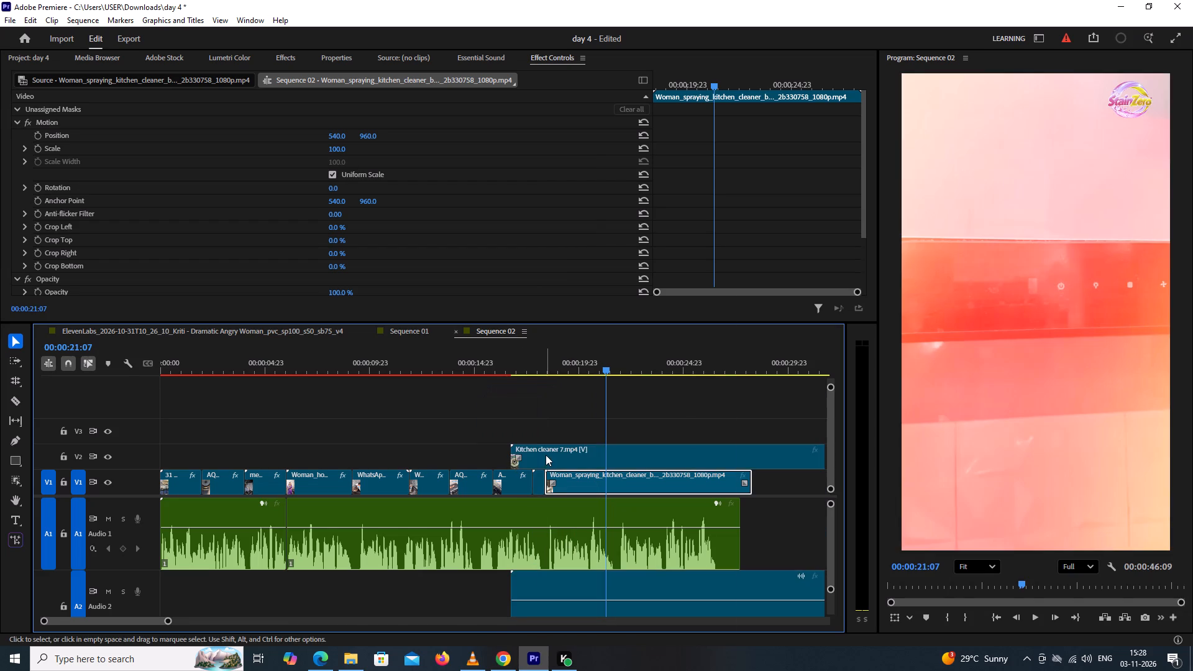
click(575, 235)
click(552, 600)
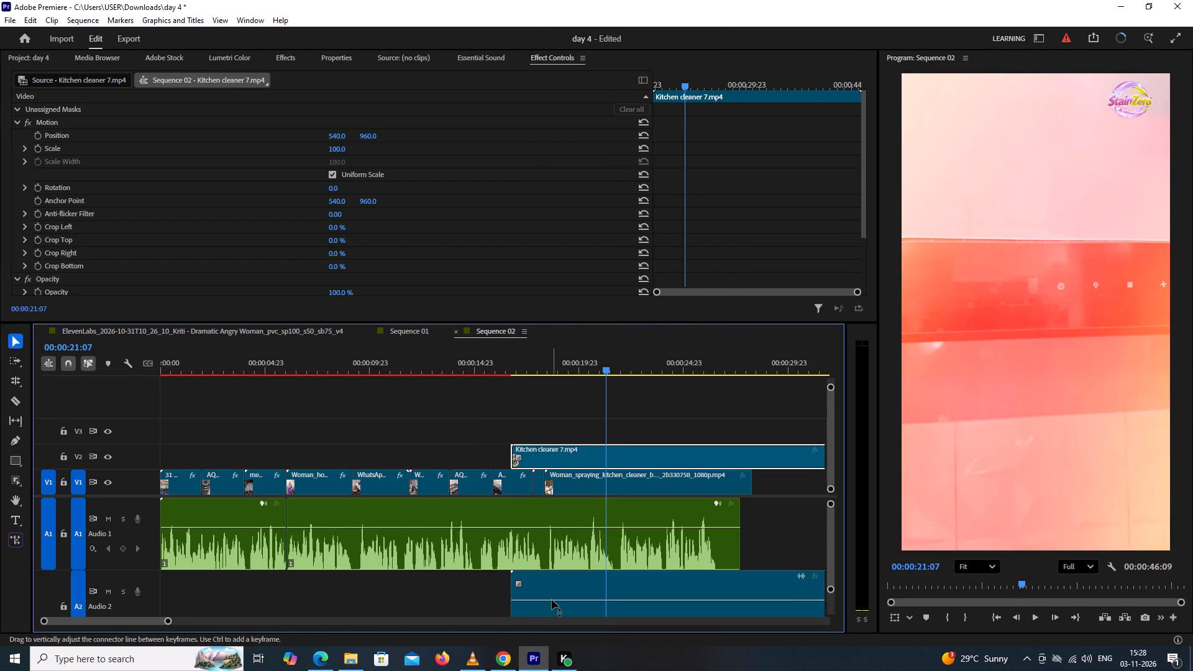
key(BackSpace)
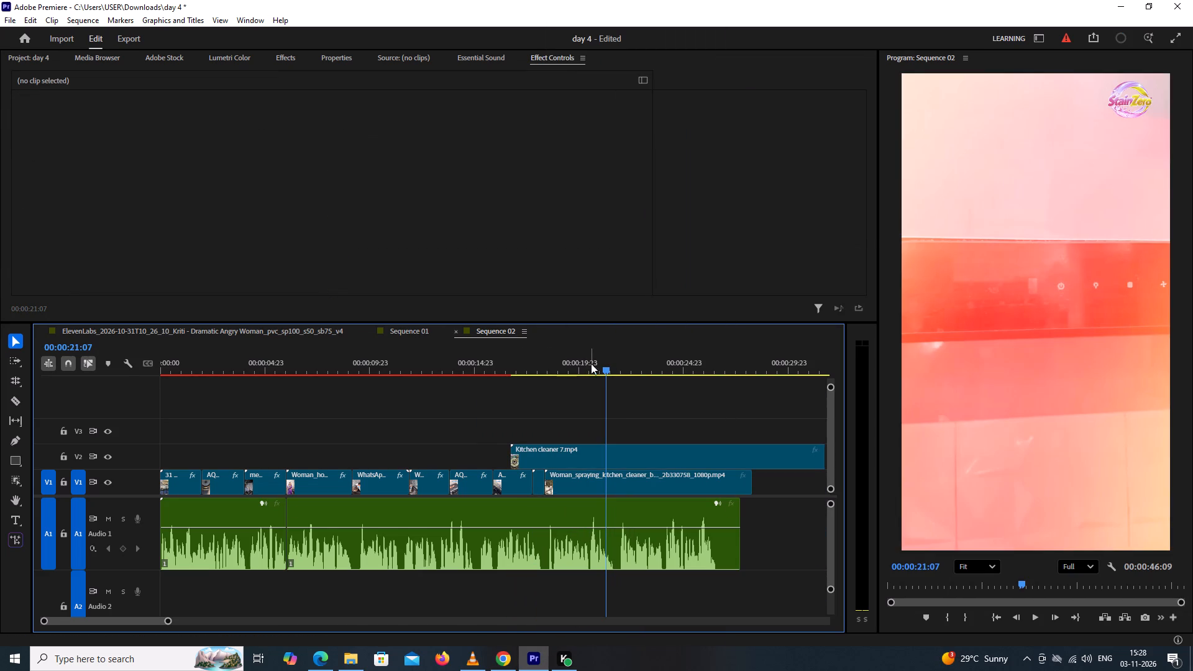
Split Kitchen cleaner 7 at 00:00:31:19, where the before-and-after chimney filter shot appears, and delete the part before the cut.
drag(606, 366, 814, 399)
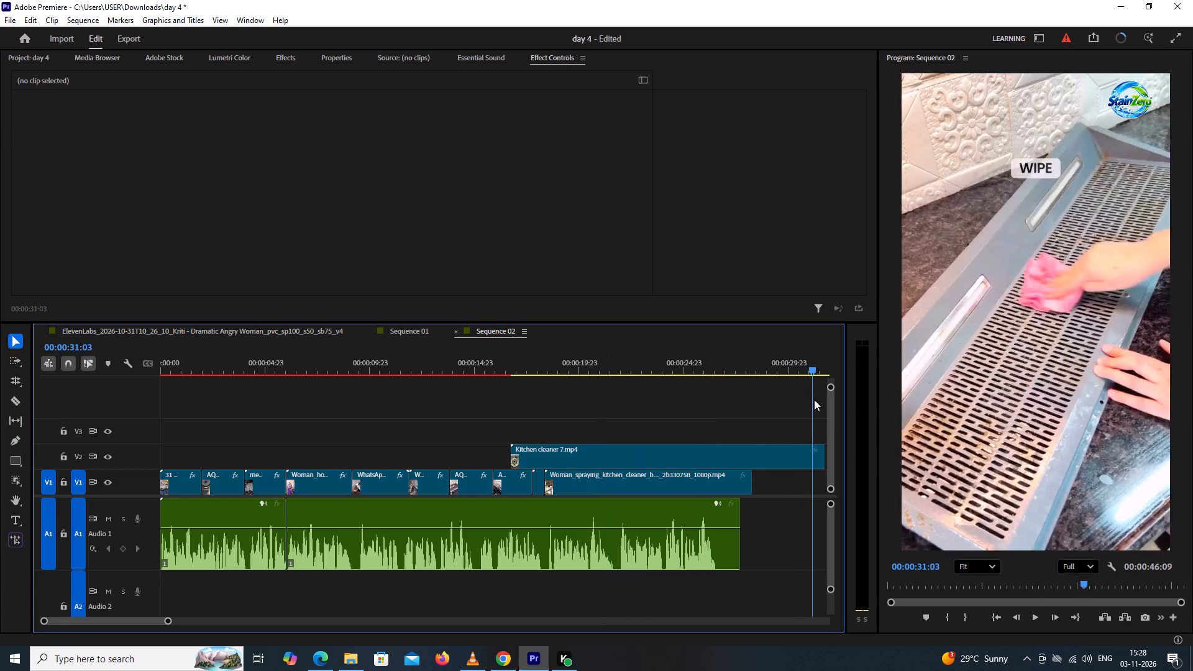
drag(814, 399, 625, 433)
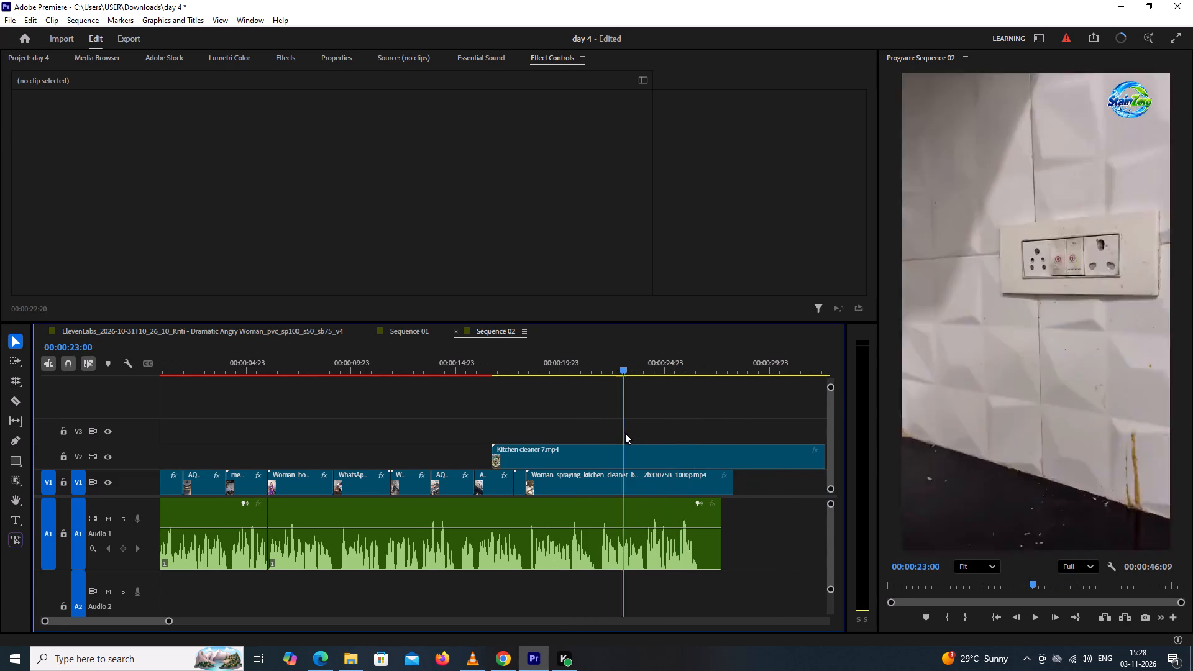
drag(625, 433, 739, 417)
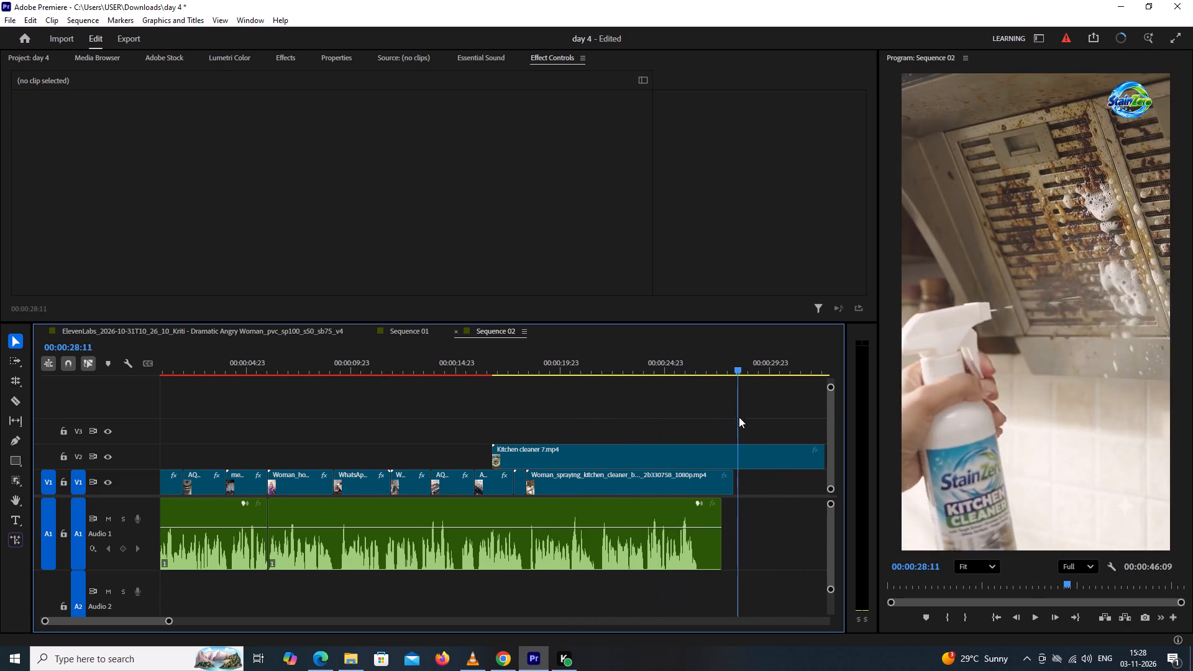
drag(739, 417, 802, 422)
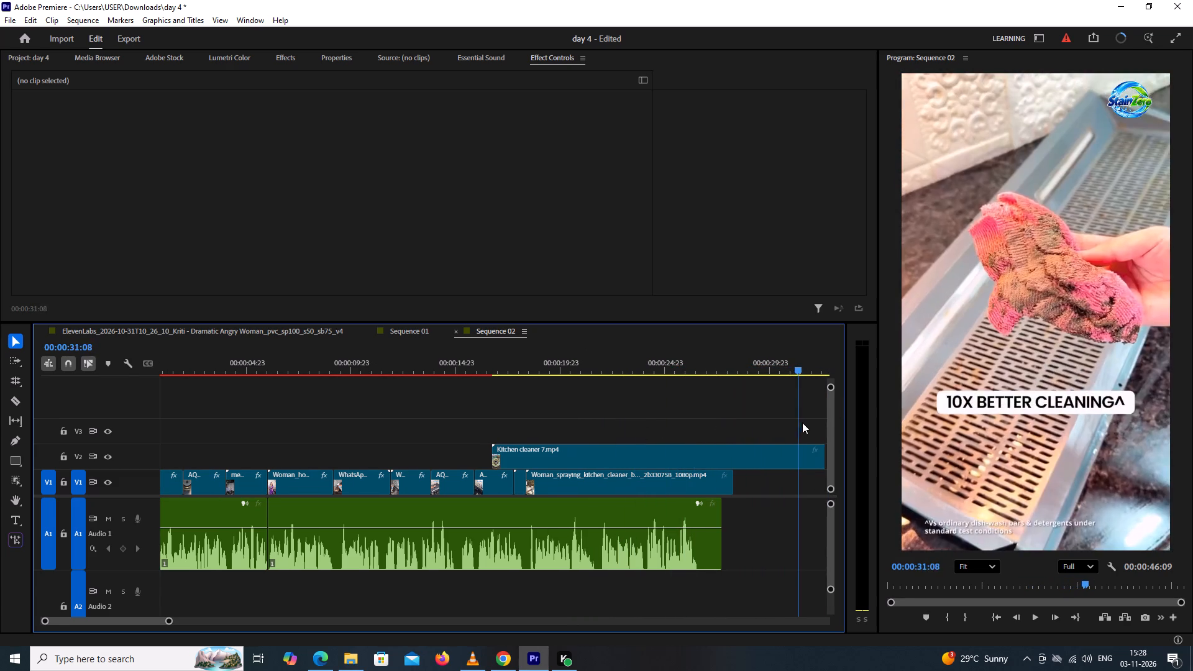
drag(802, 422, 796, 424)
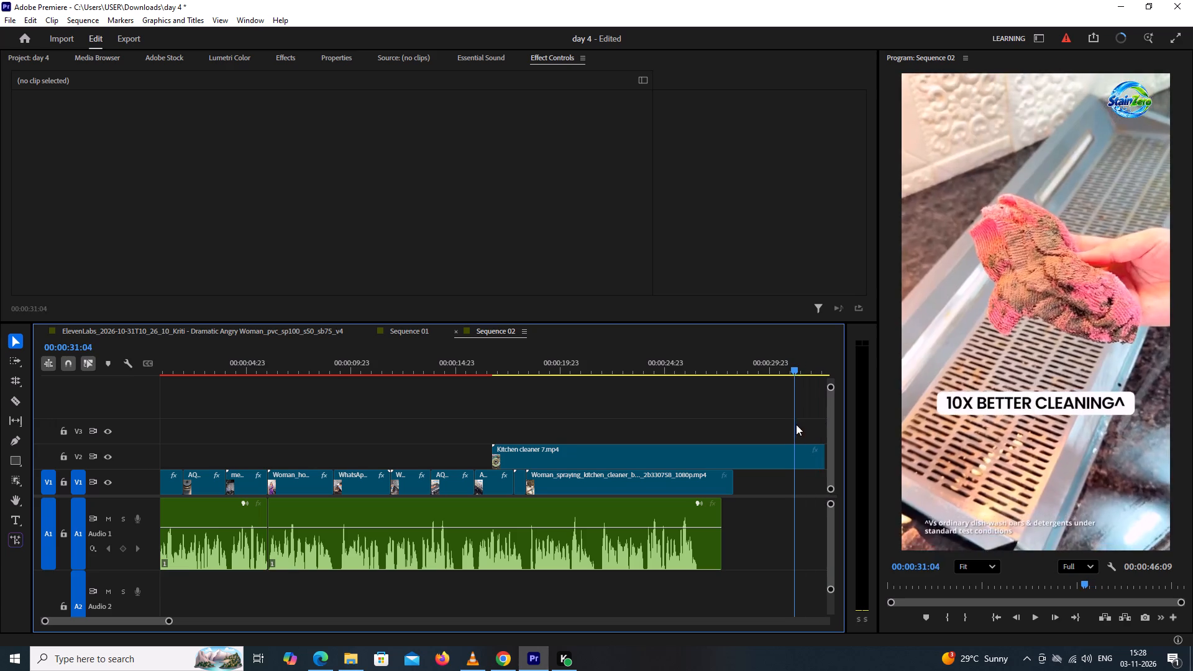
drag(796, 424, 809, 420)
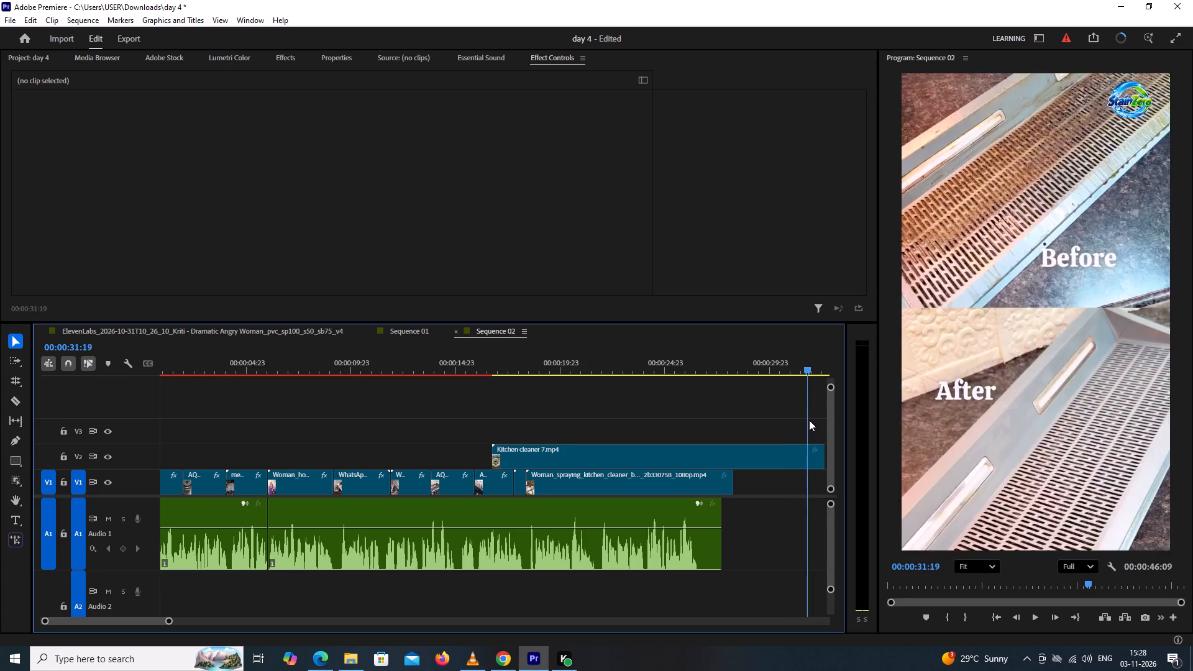
drag(809, 420, 809, 421)
key(c)
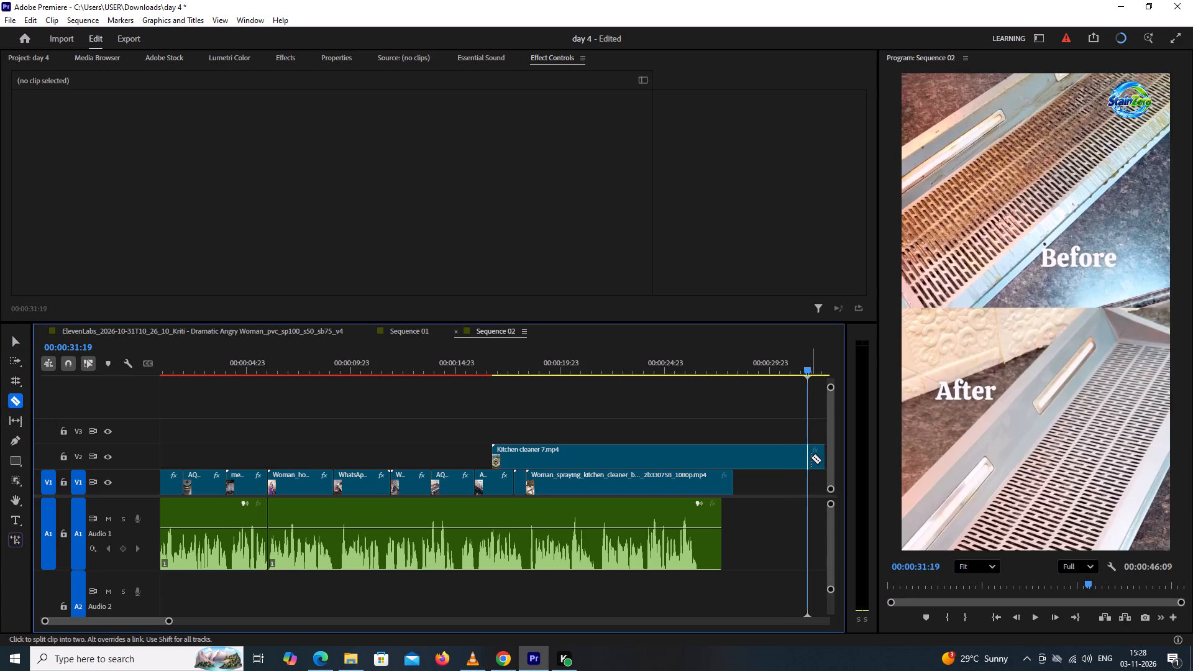
click(811, 457)
key(v)
click(723, 465)
key(BackSpace)
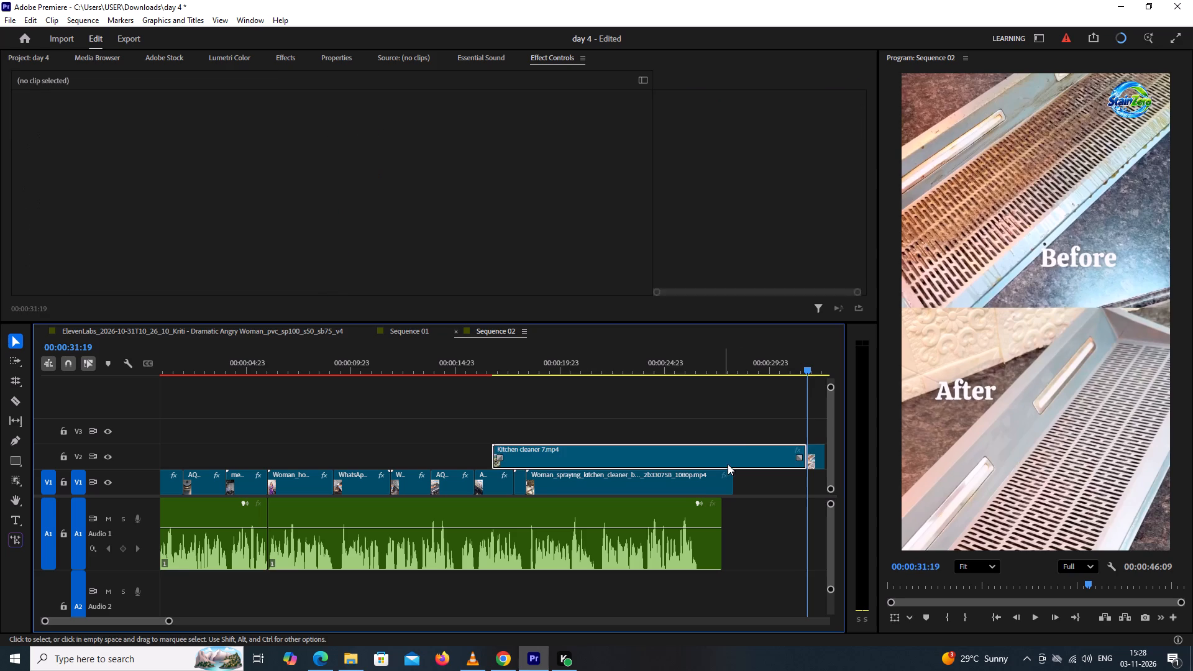
Play from the burner clip, trim the start of the Woman_spraying_kitchen_cleaner clip to 00:00:19:16, and move it back against the burner clip.
drag(787, 357, 520, 463)
key(space)
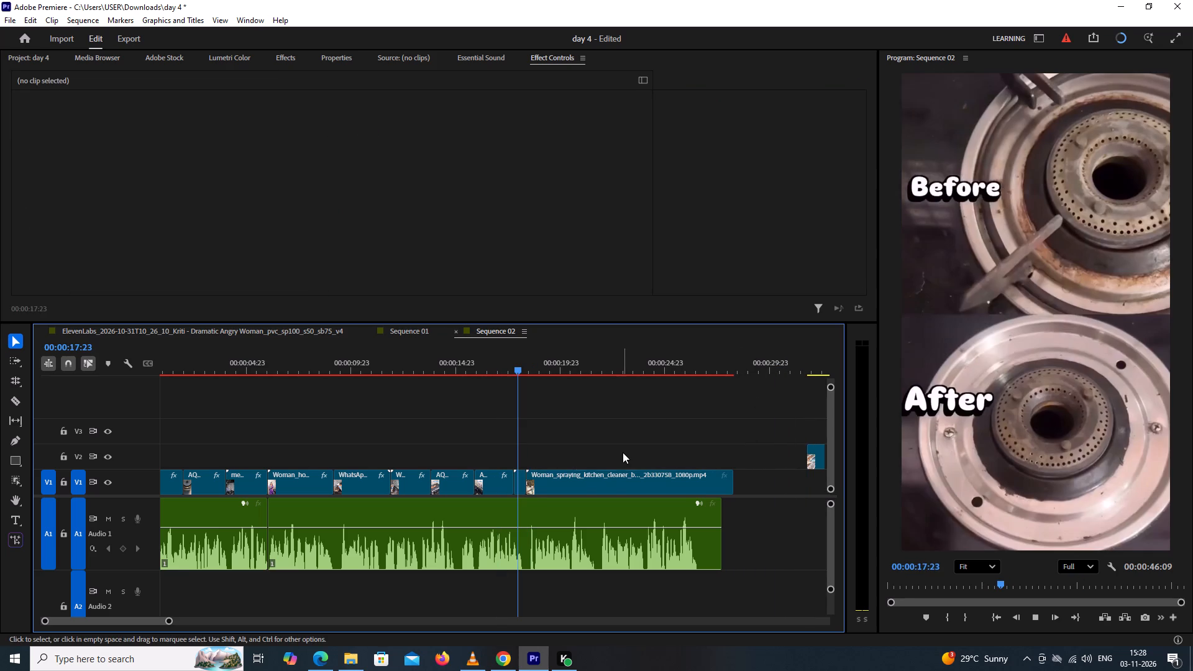
click(628, 450)
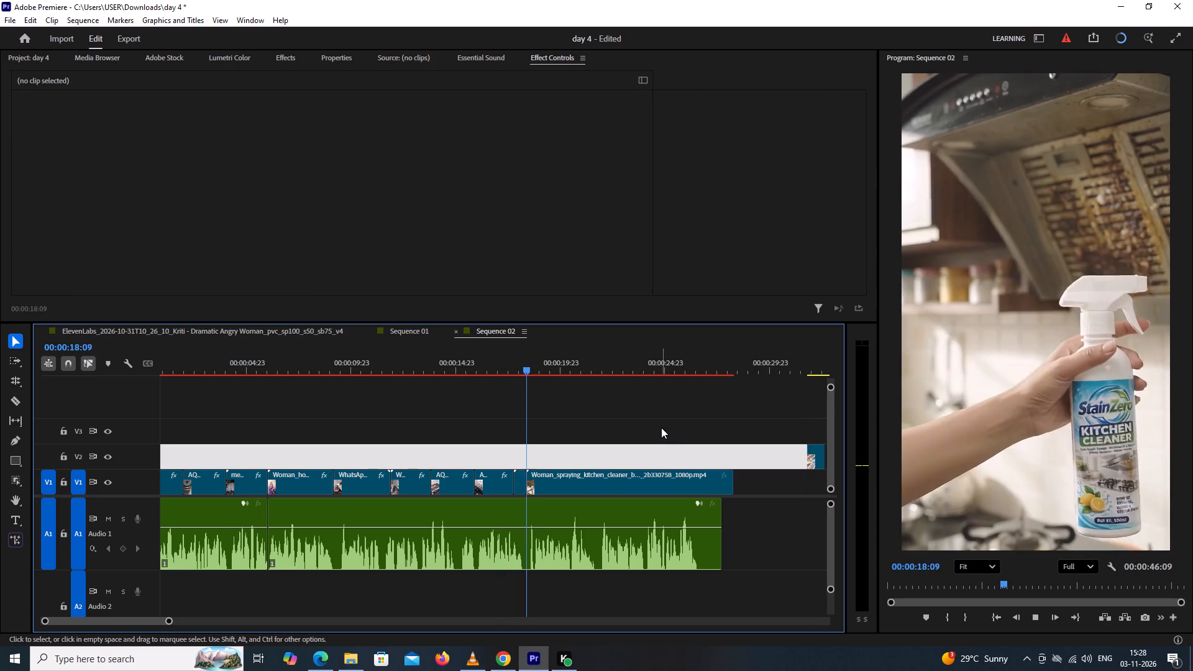
key(space)
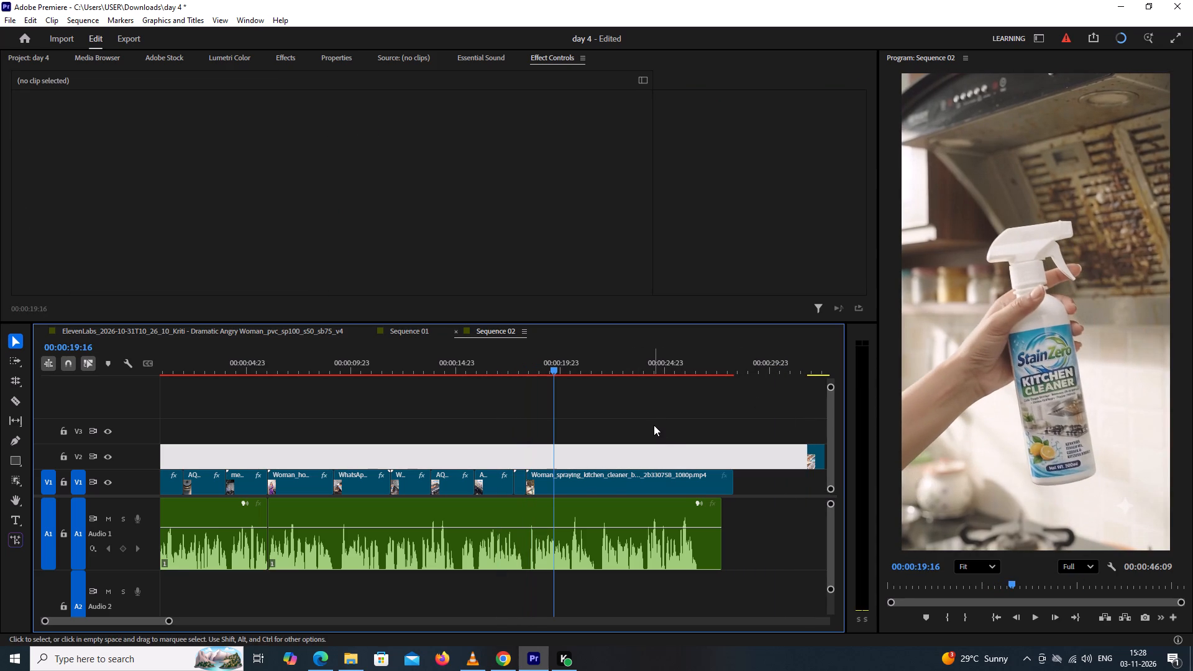
key(space)
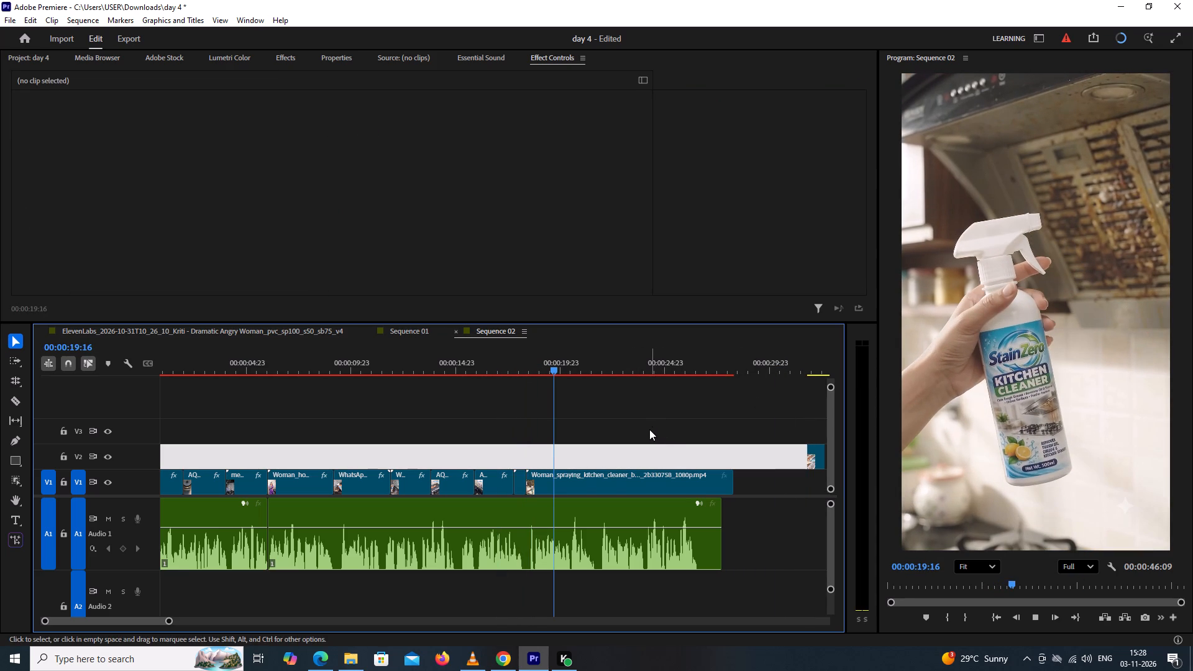
key(space)
drag(530, 493, 560, 489)
drag(577, 488, 552, 490)
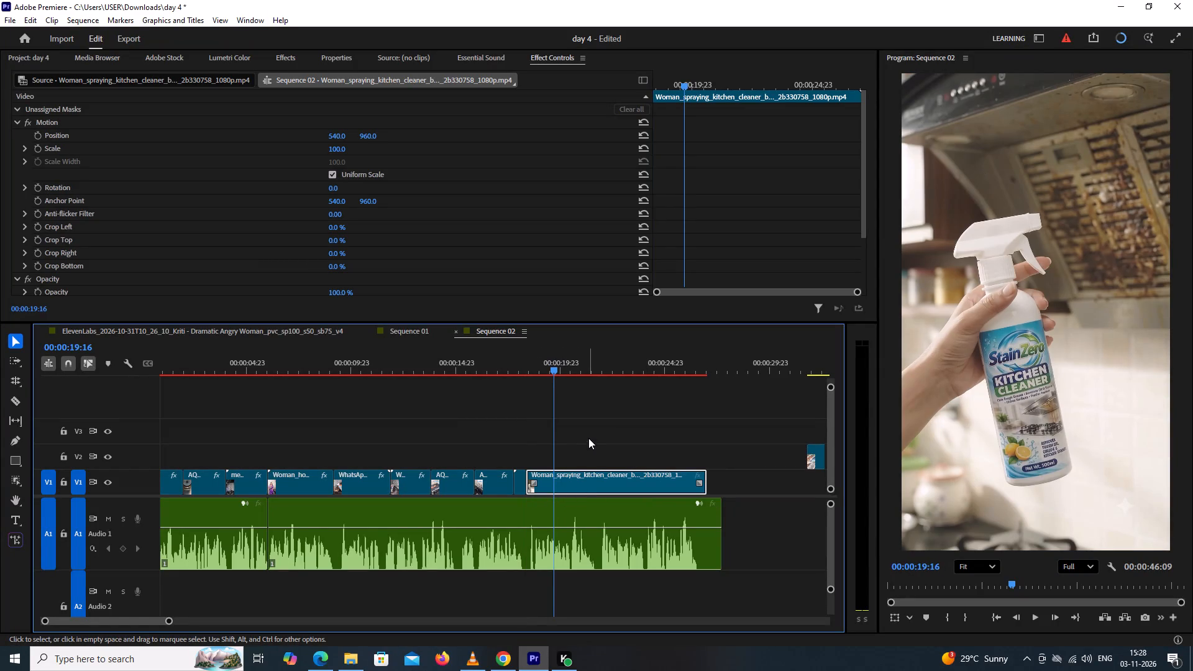
Replay the transition, trim the start of the Woman_spraying_kitchen_cleaner clip further to 00:00:20:05, and move it back against the burner clip.
click(588, 437)
drag(557, 365, 506, 398)
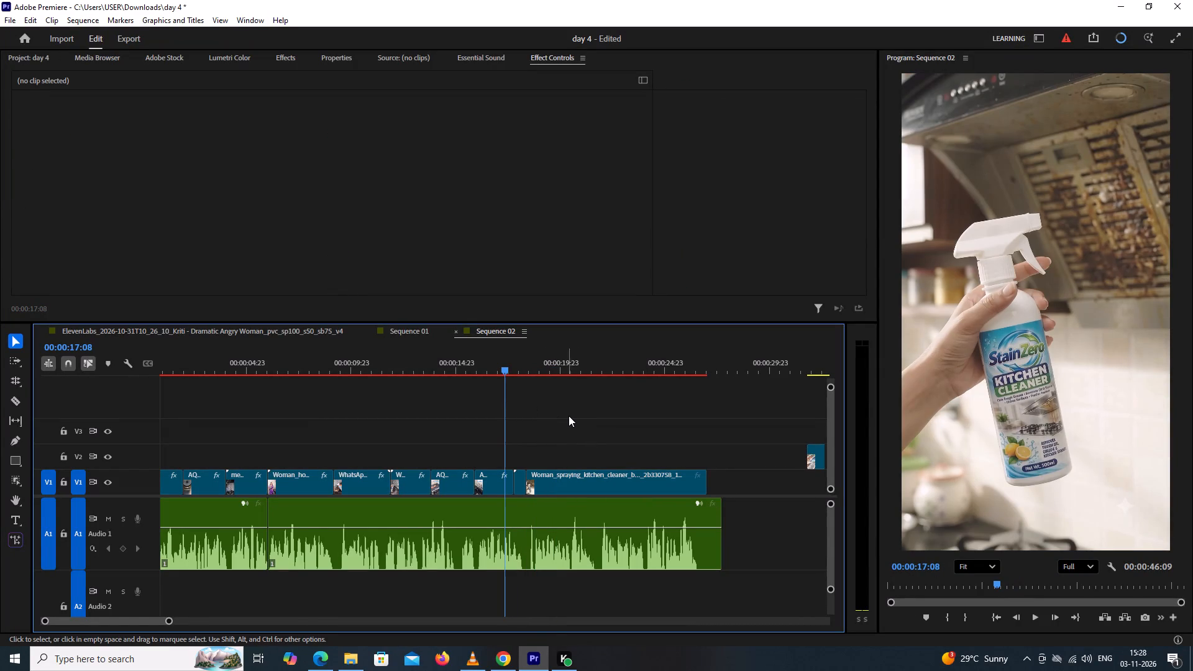
click(574, 415)
key(space)
click(618, 417)
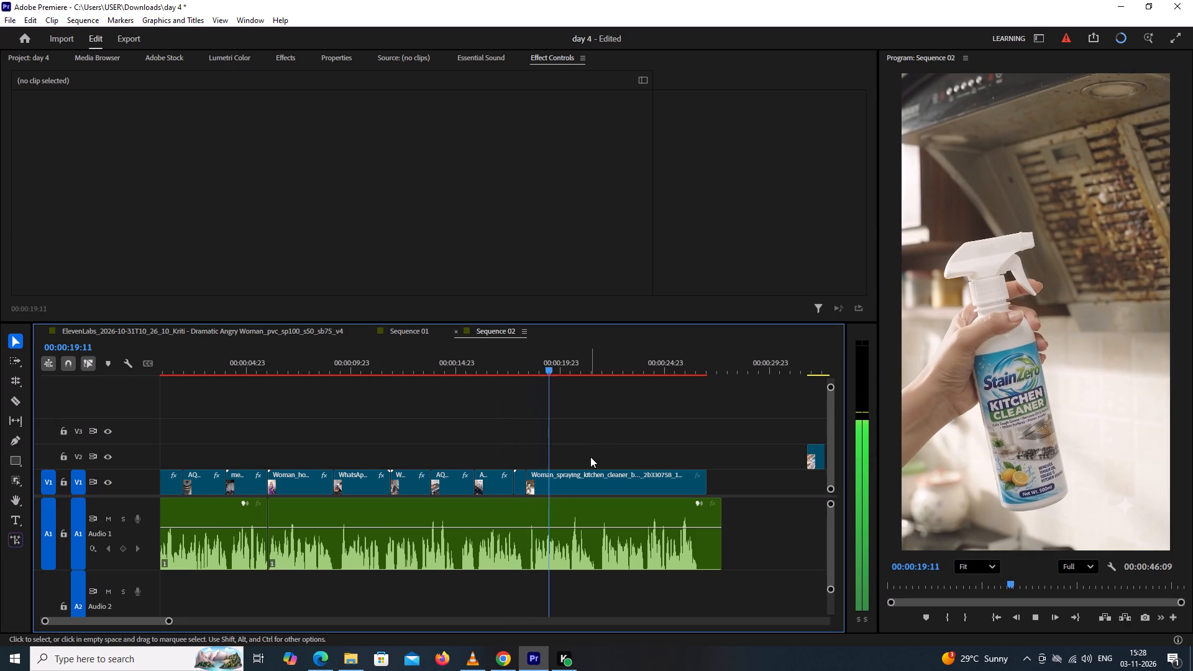
key(space)
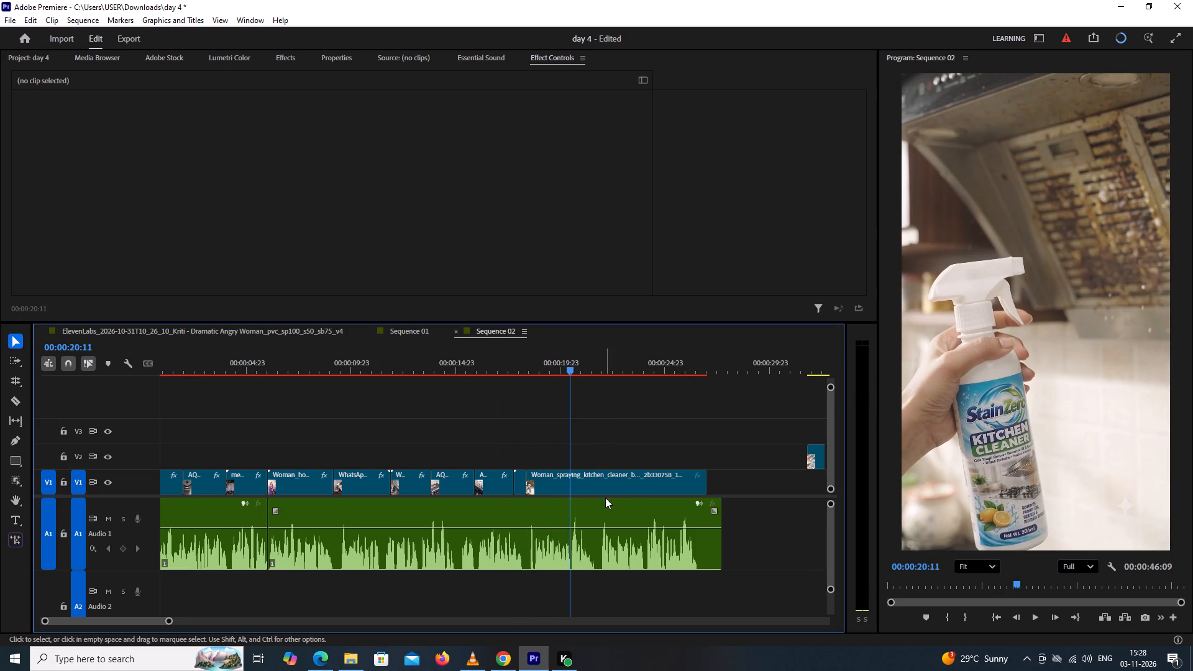
key(space)
key(space)
drag(578, 370, 563, 383)
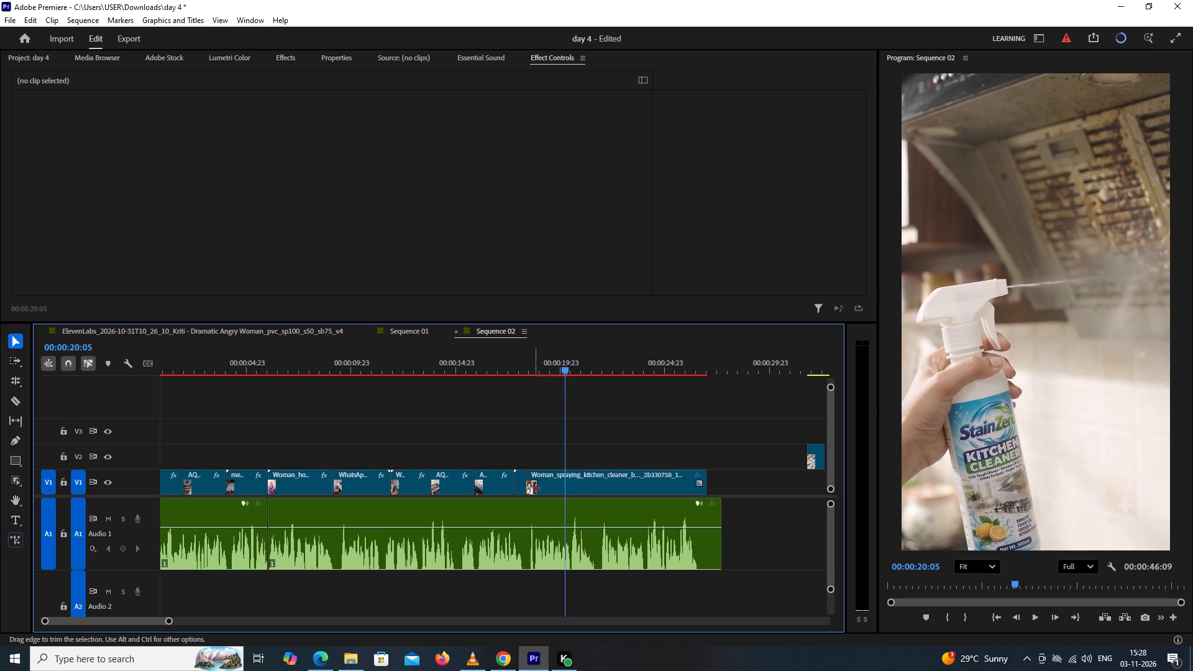
drag(531, 488, 565, 483)
drag(580, 481, 542, 484)
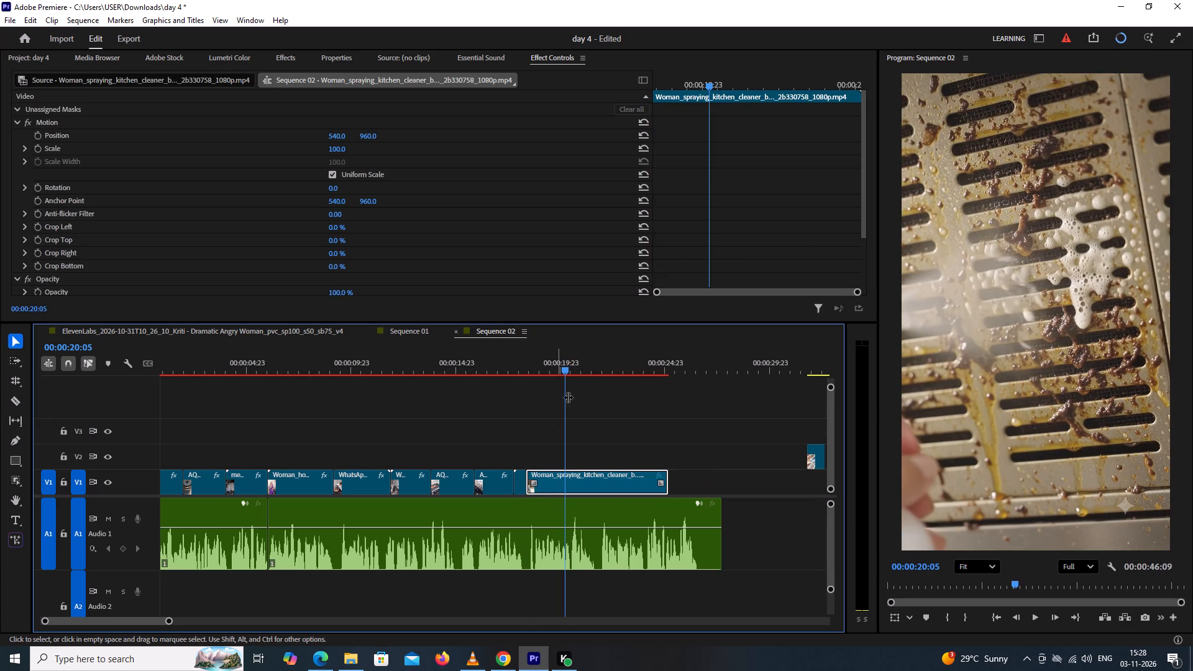
Play from the end of the burner clip and trim the end of the Woman_spraying_kitchen_cleaner clip to just before 00:00:20:21.
drag(565, 370, 510, 409)
click(611, 435)
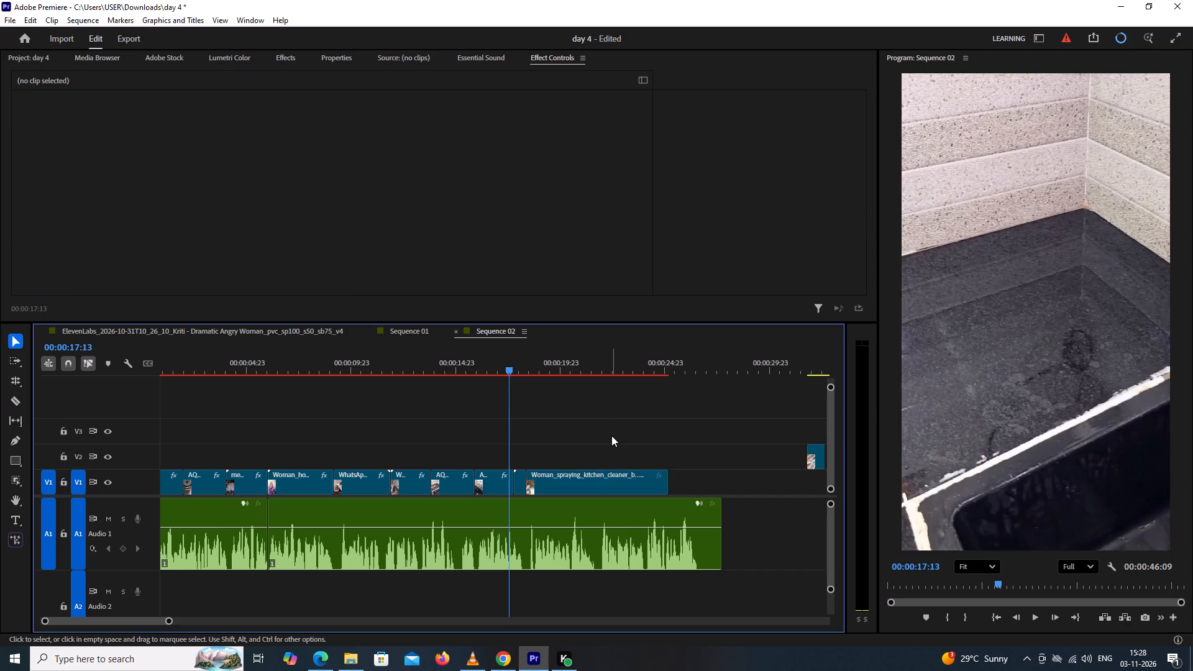
key(space)
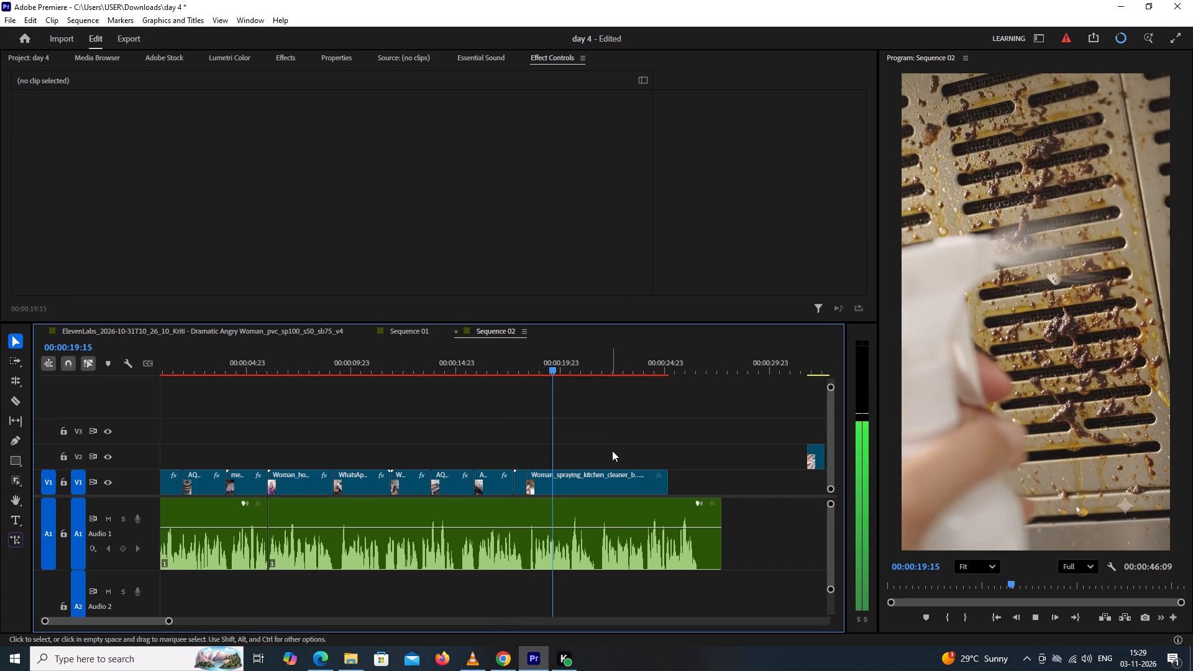
key(space)
key(space)
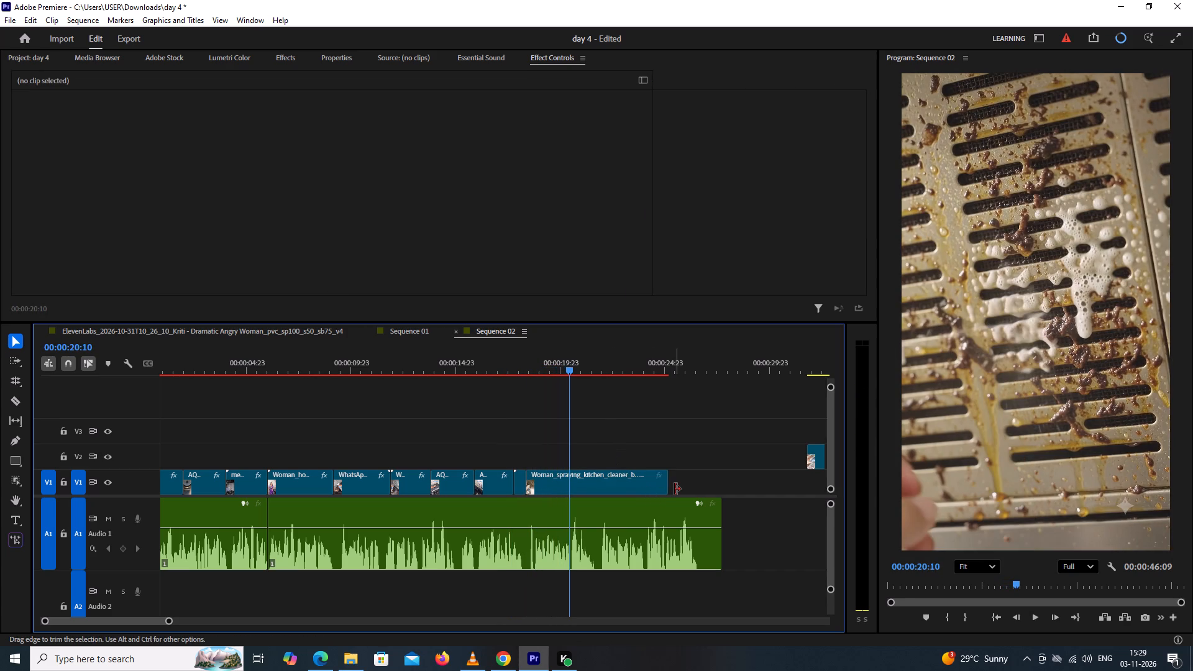
key(space)
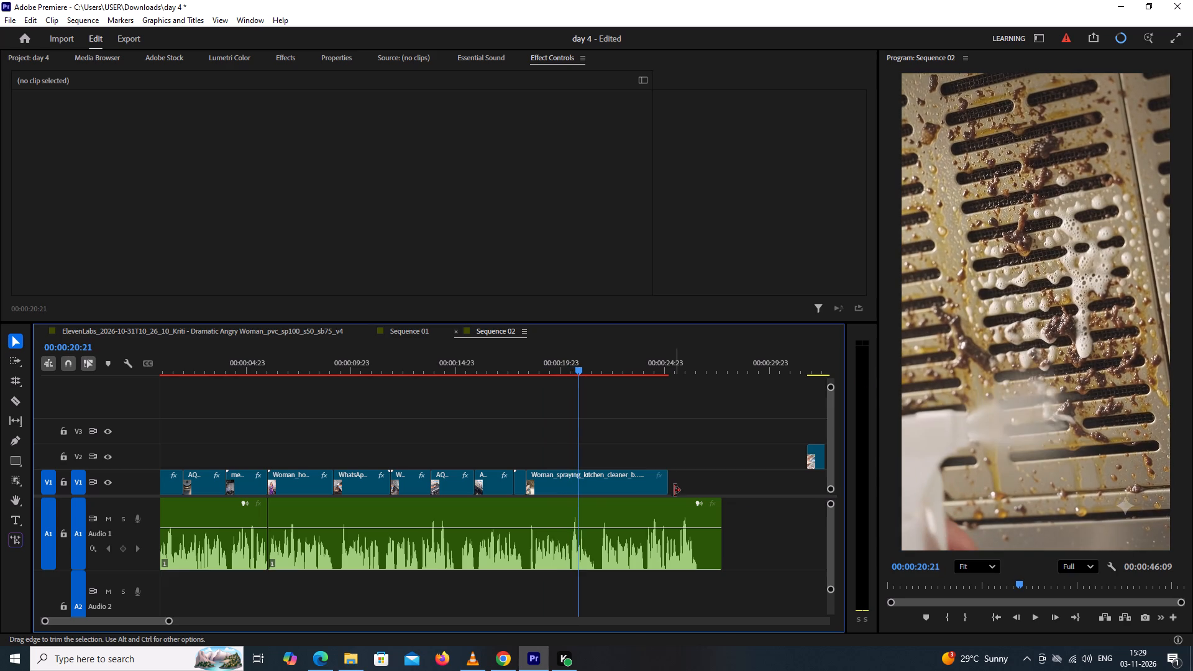
drag(674, 490, 577, 499)
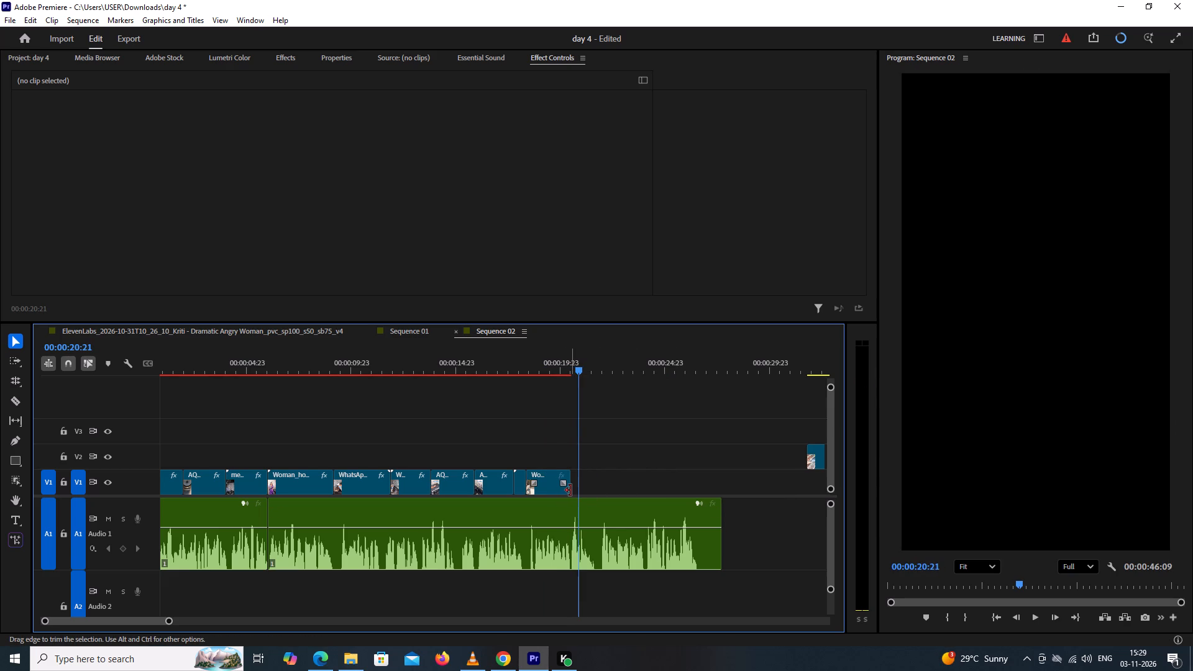
click(570, 490)
Move the Kitchen cleaner 7 clip from V2 down to V1, directly against the end of the Woman_spraying_kitchen_cleaner clip.
drag(818, 465, 588, 494)
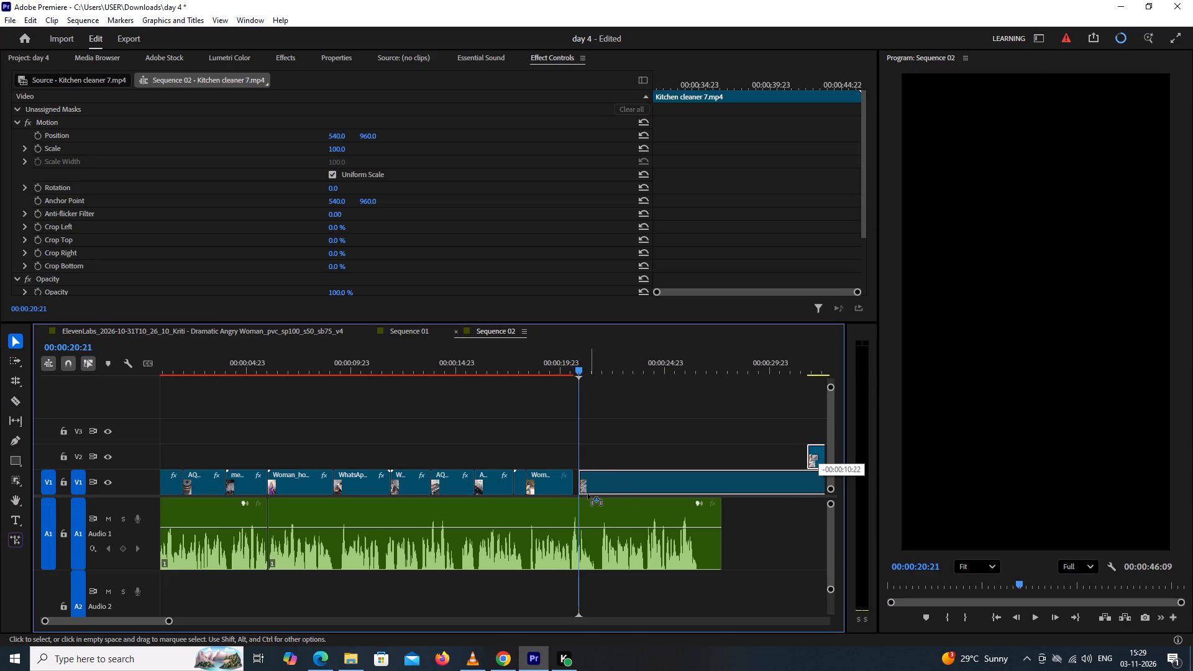
drag(588, 494, 583, 494)
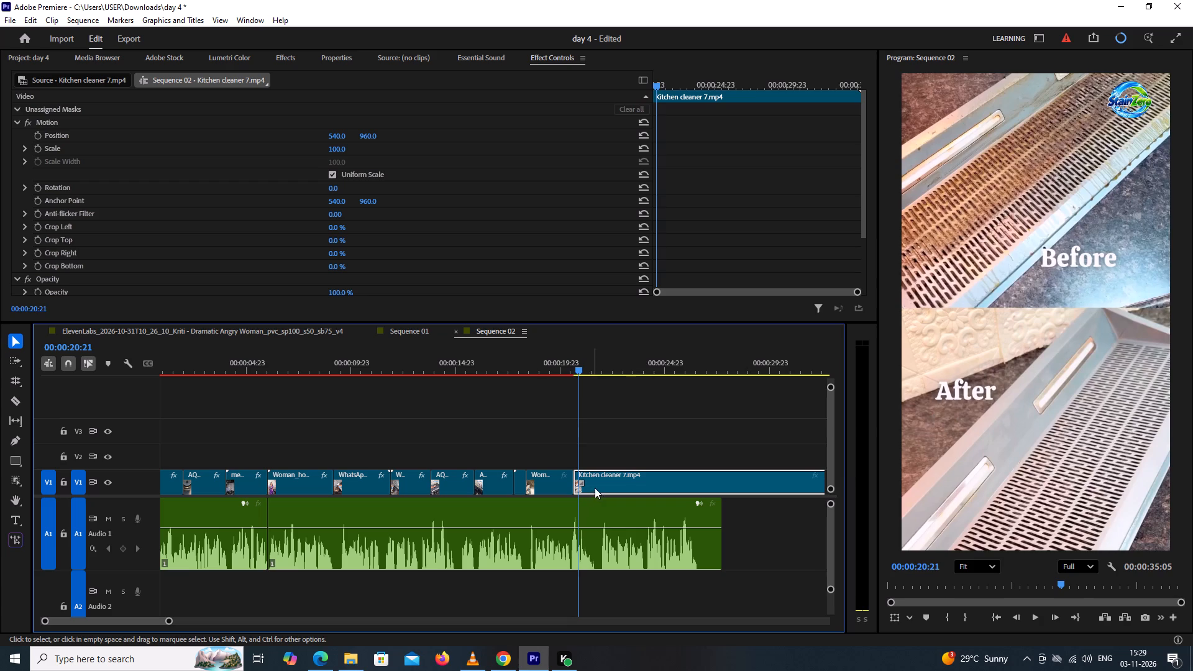
Play Kitchen cleaner 7, split it at the end of its before-and-after filter shot, just before 00:00:22:10, and delete the remainder.
key(space)
key(space)
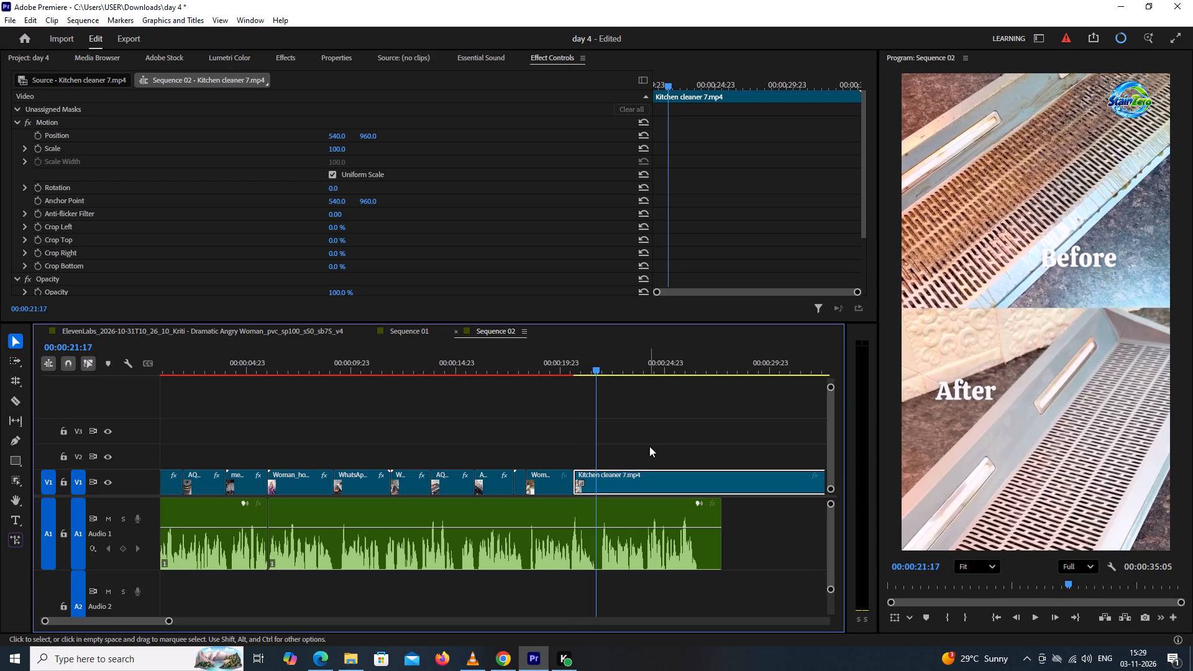
key(space)
key(space)
key(c)
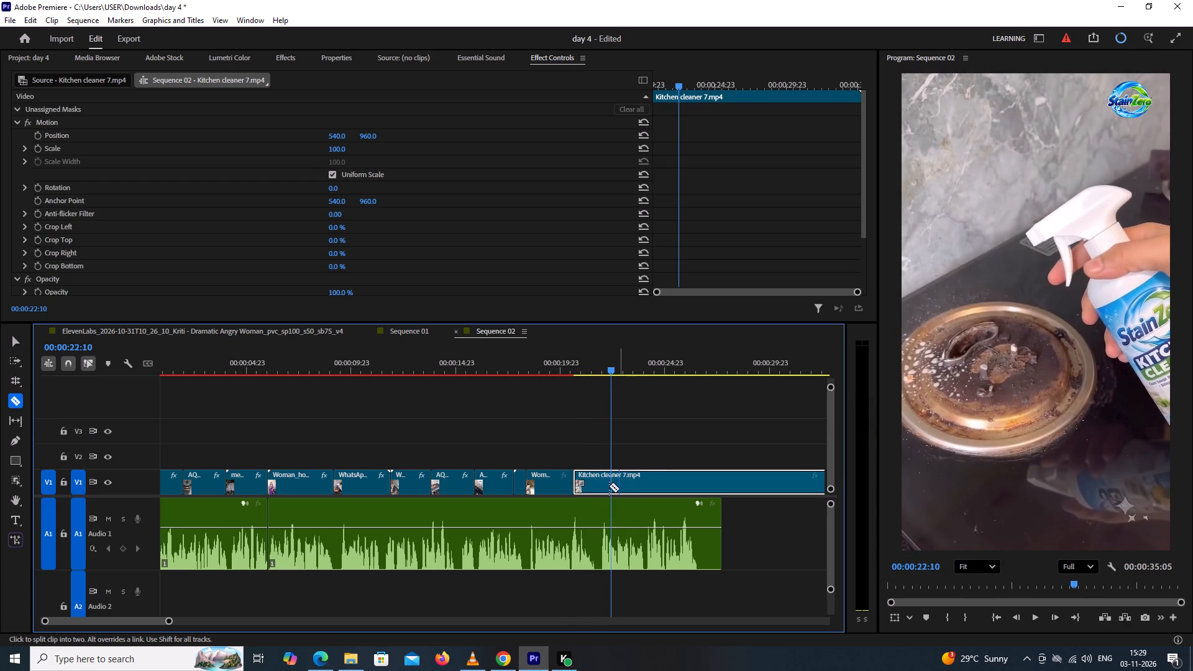
click(605, 484)
key(v)
click(636, 482)
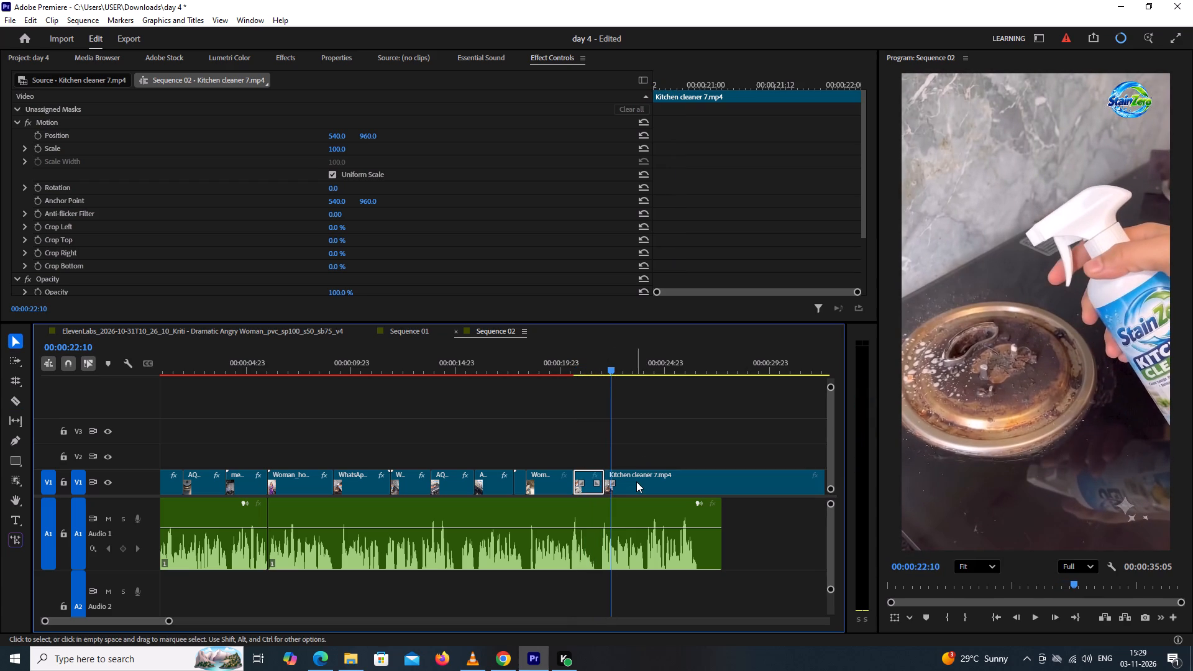
key(BackSpace)
Scrub and replay the spraying clip and the before-and-after filter shot against the voice-over, through the gap that follows.
drag(605, 370, 549, 409)
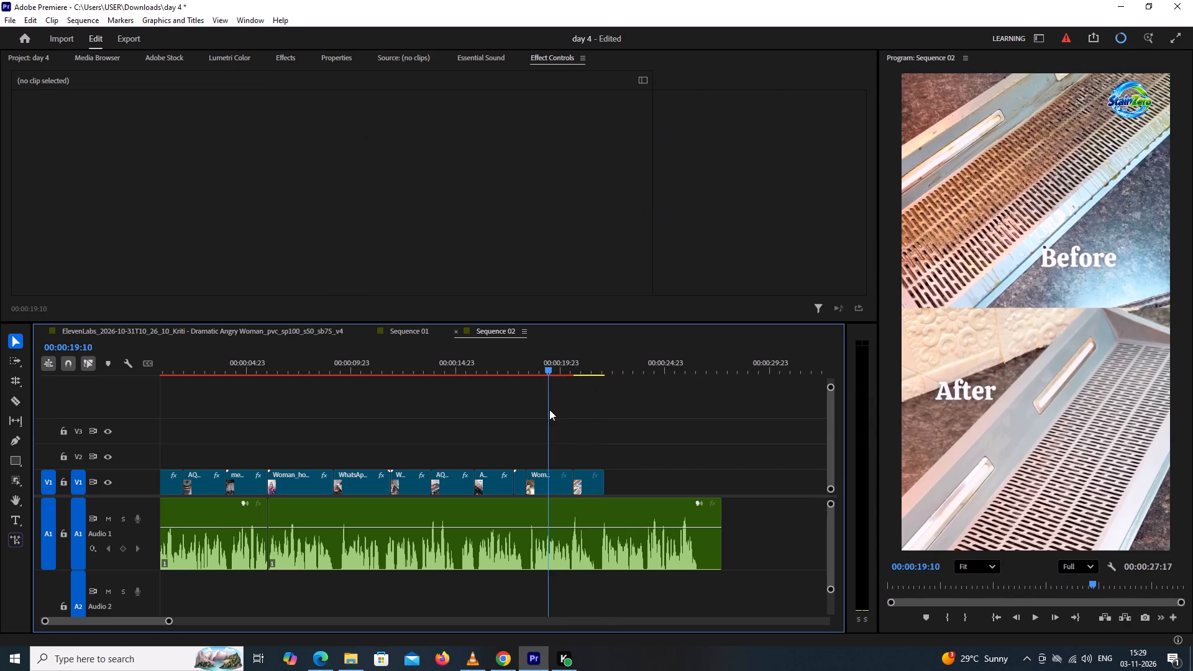
drag(549, 409, 540, 425)
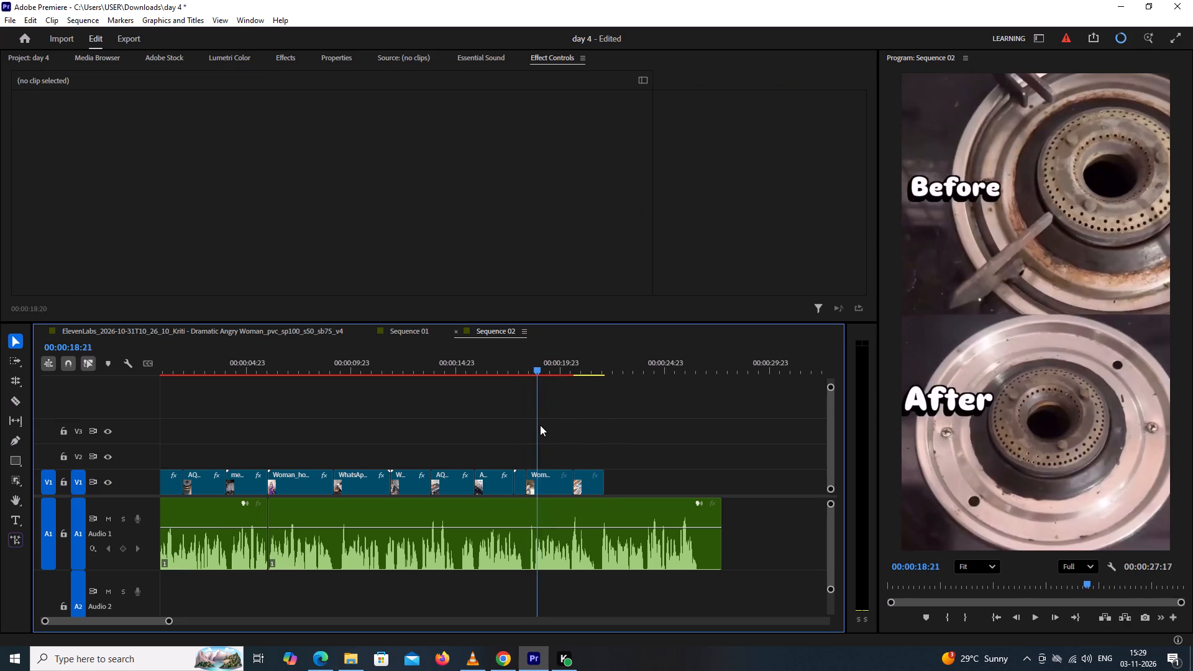
drag(540, 425, 564, 429)
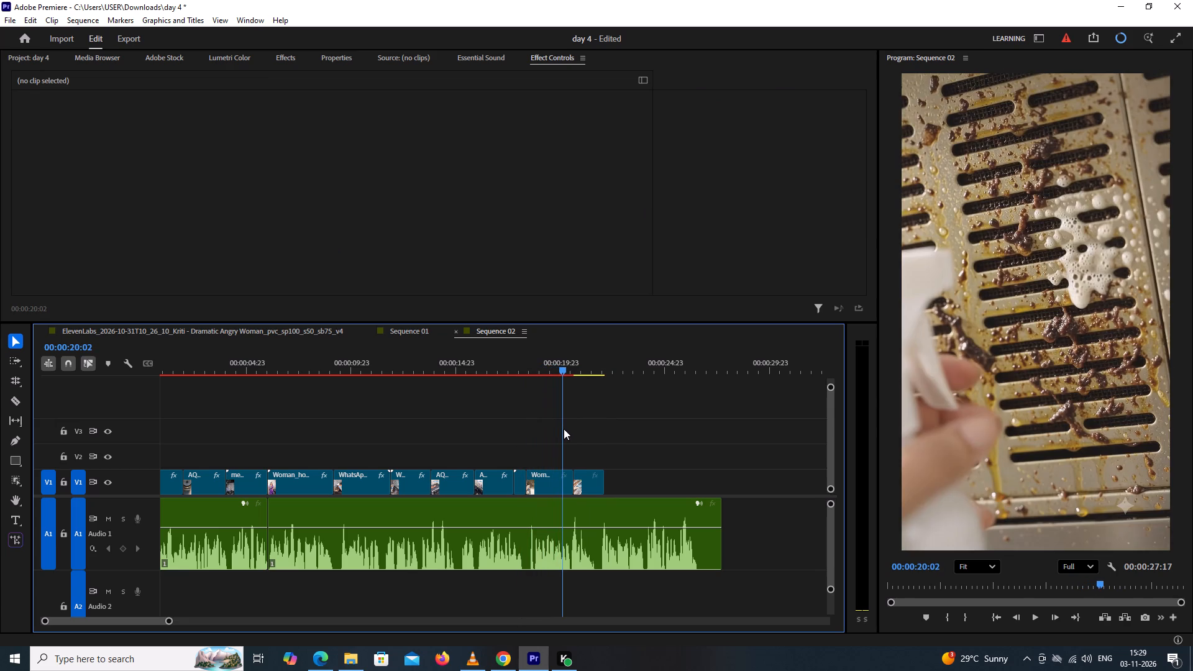
drag(564, 429, 588, 432)
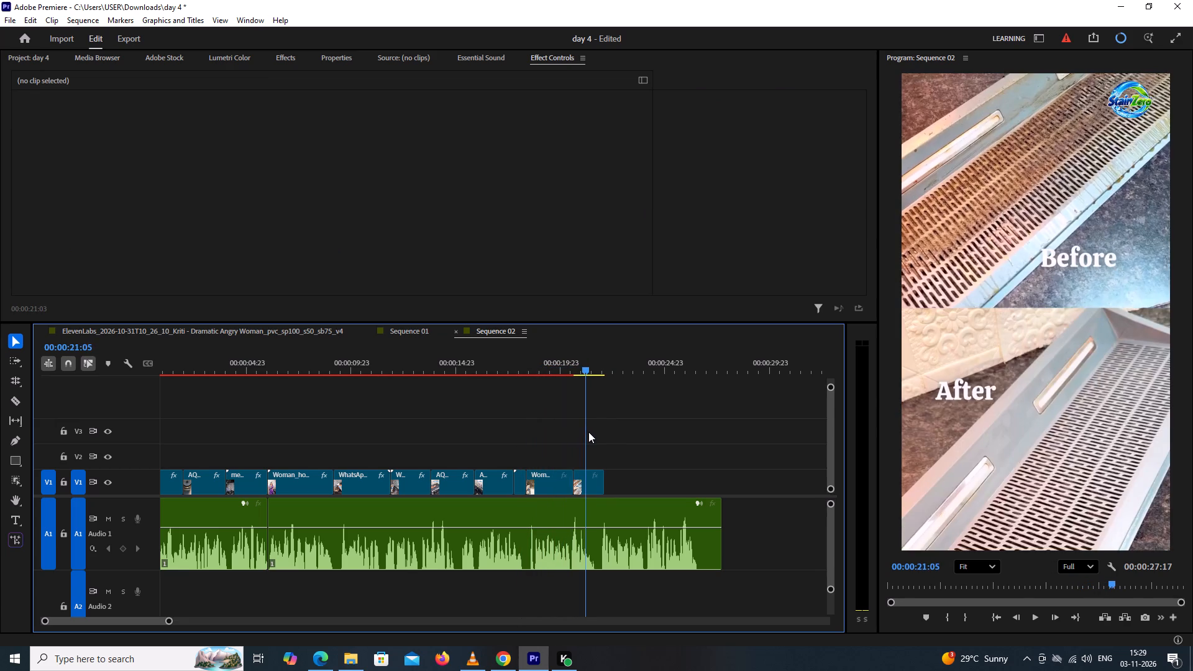
drag(588, 432, 549, 452)
key(space)
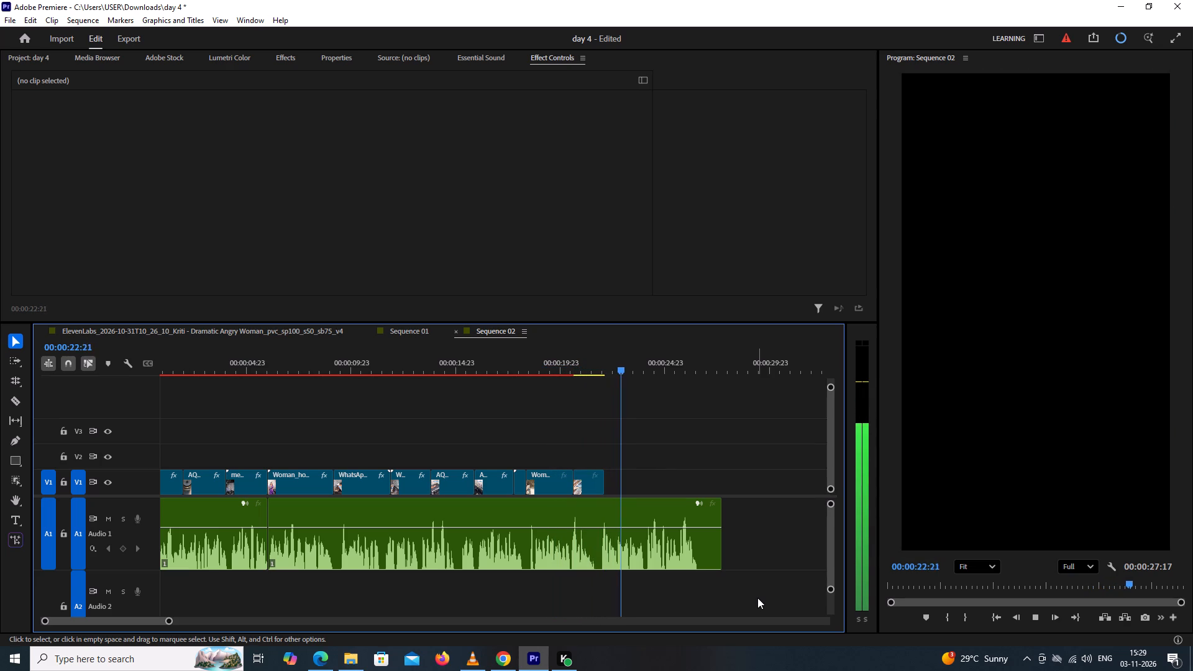
key(space)
Copy the closing Order Now product clip from Sequence 01 into Sequence 02's V1 and place it against the end of Kitchen cleaner 7.
click(411, 322)
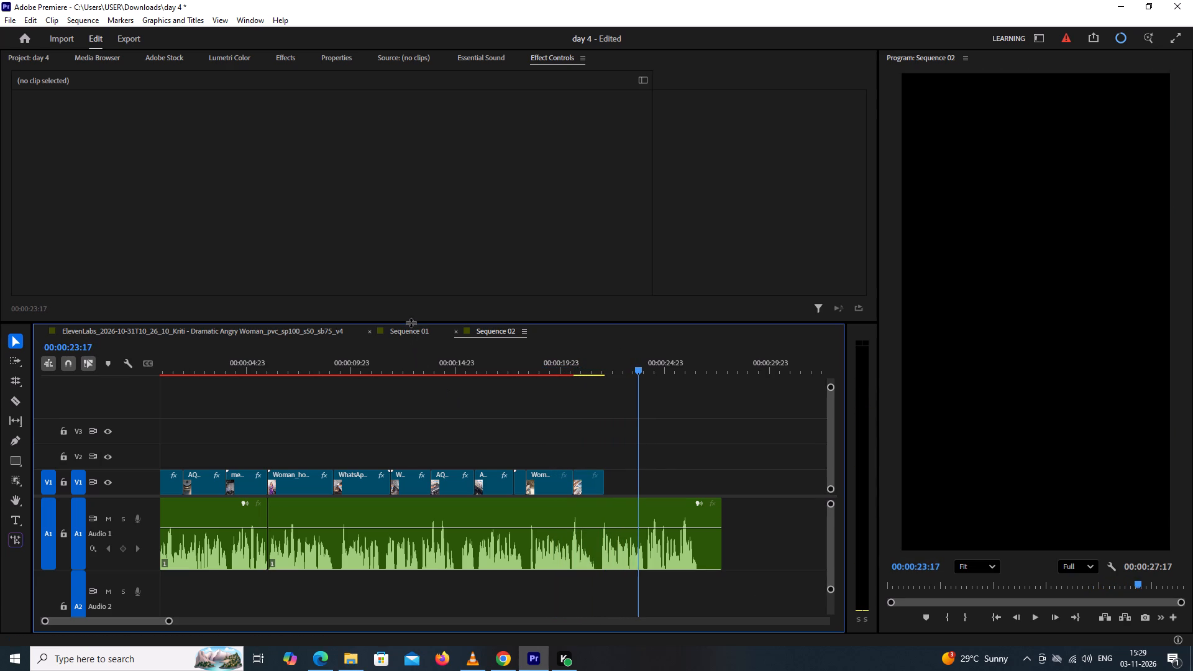
click(409, 334)
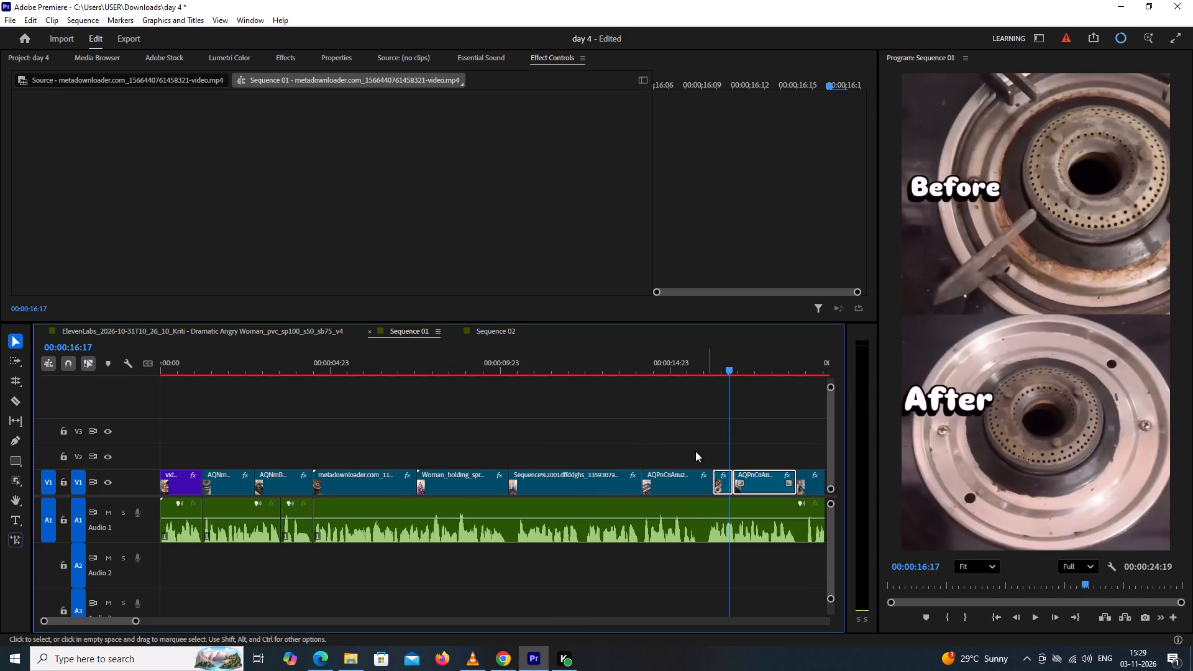
click(585, 410)
drag(135, 622, 185, 602)
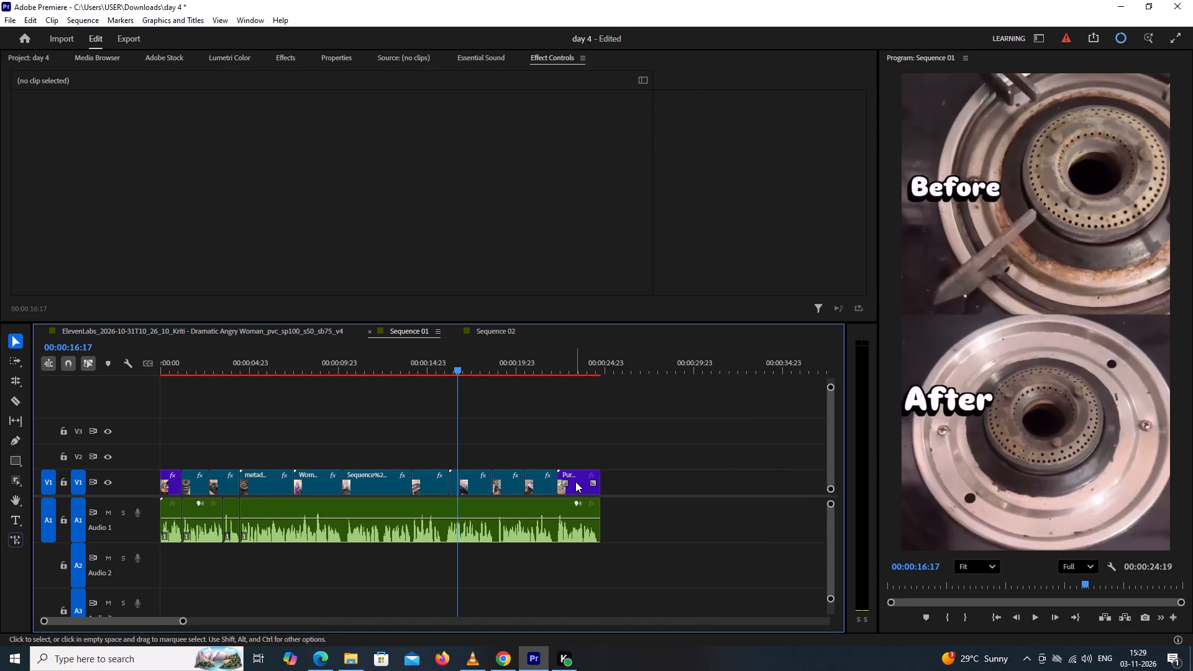
click(575, 482)
key(ctrl+c)
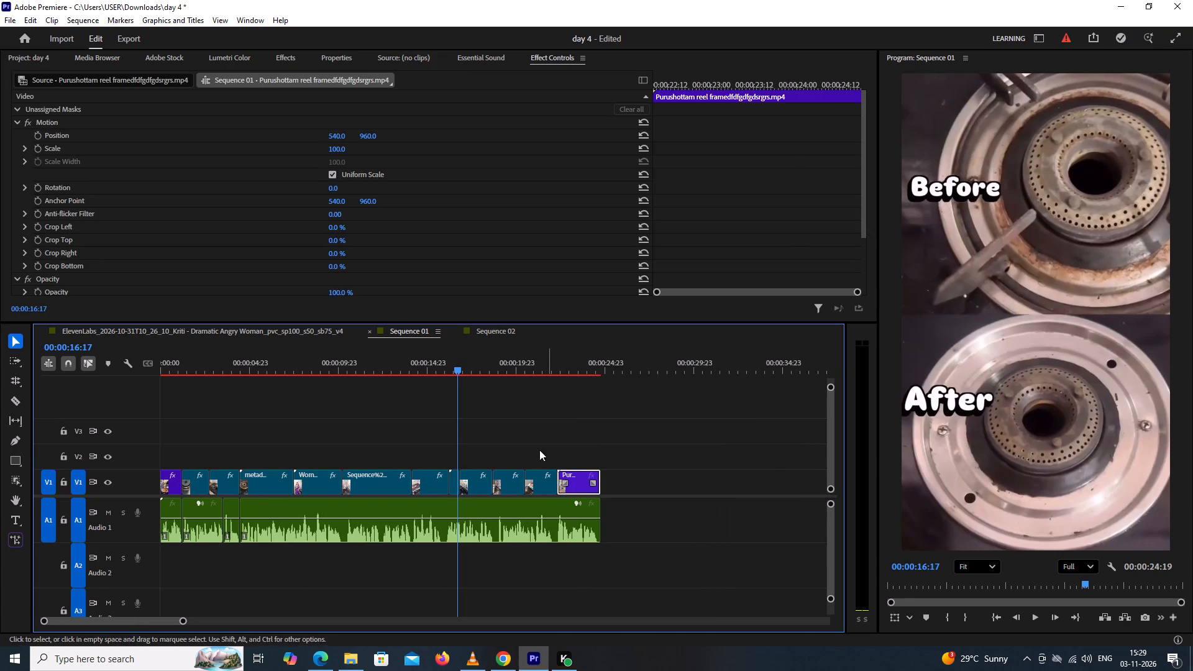
click(503, 331)
click(679, 439)
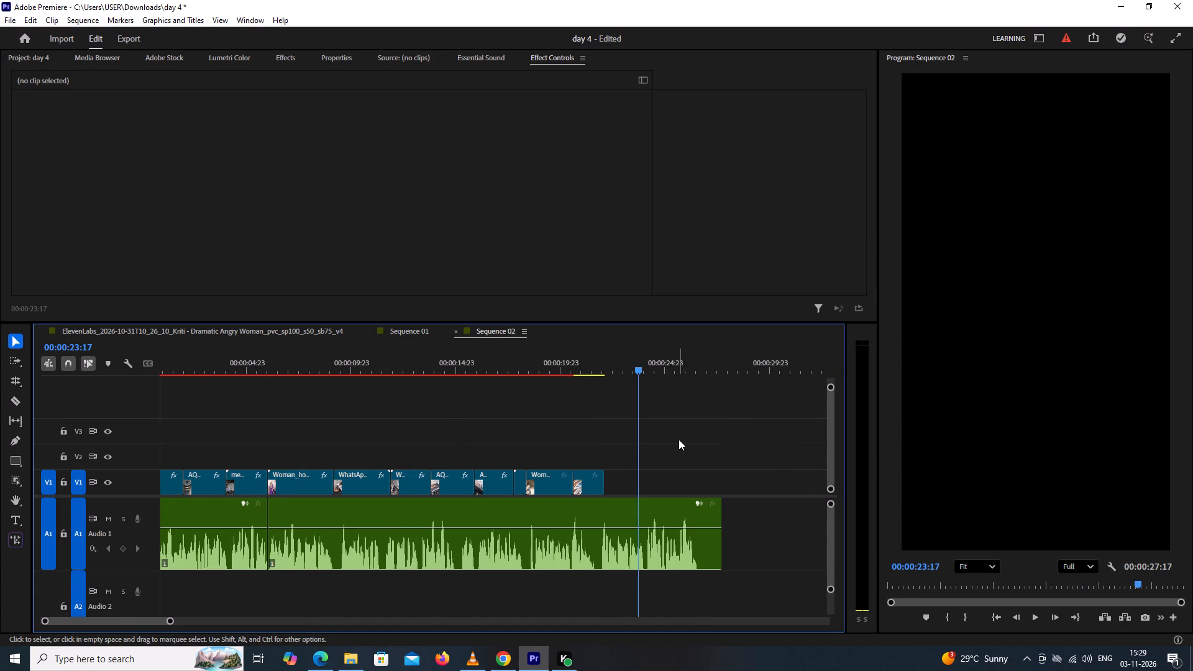
key(ctrl+v)
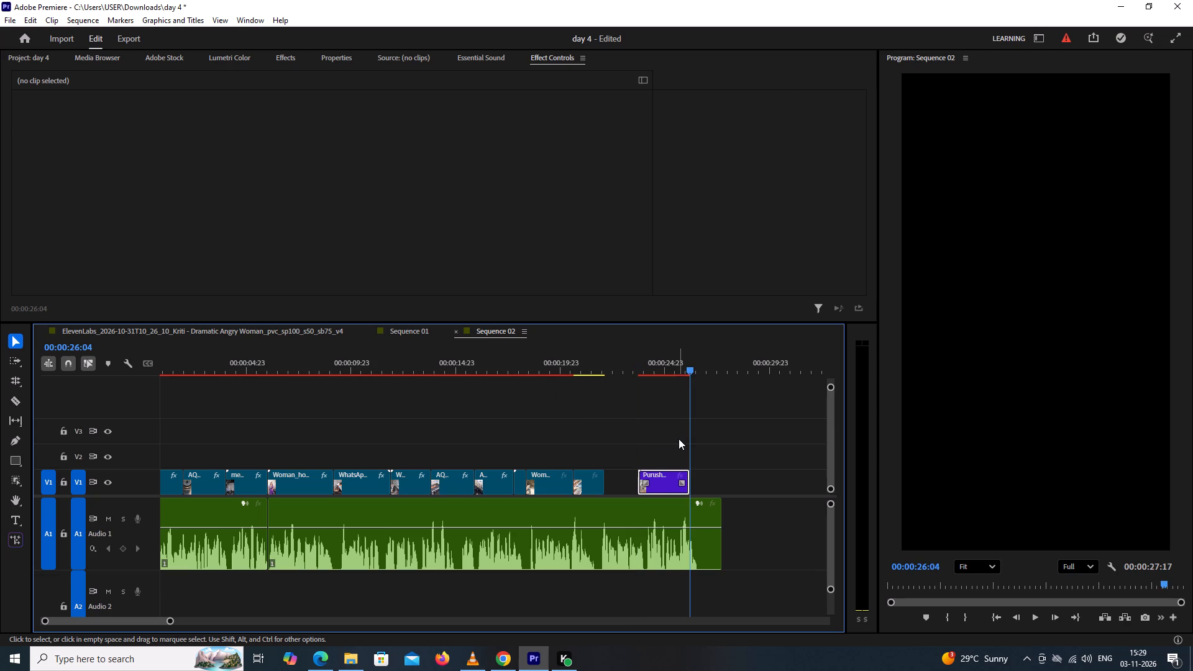
drag(660, 485, 633, 493)
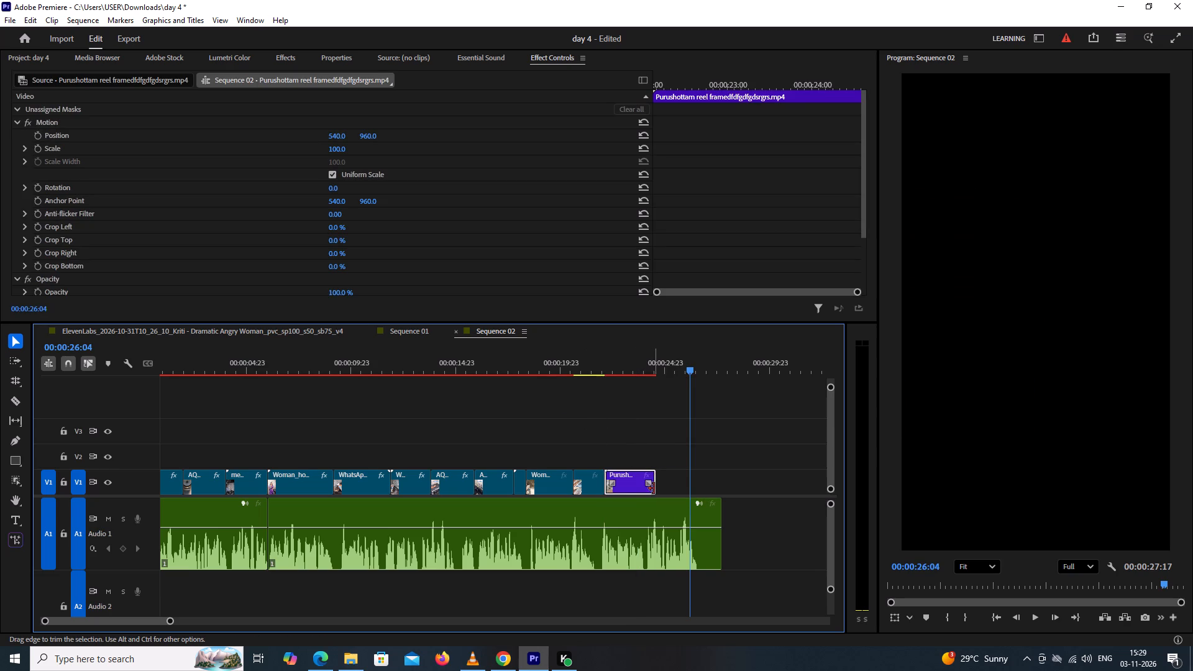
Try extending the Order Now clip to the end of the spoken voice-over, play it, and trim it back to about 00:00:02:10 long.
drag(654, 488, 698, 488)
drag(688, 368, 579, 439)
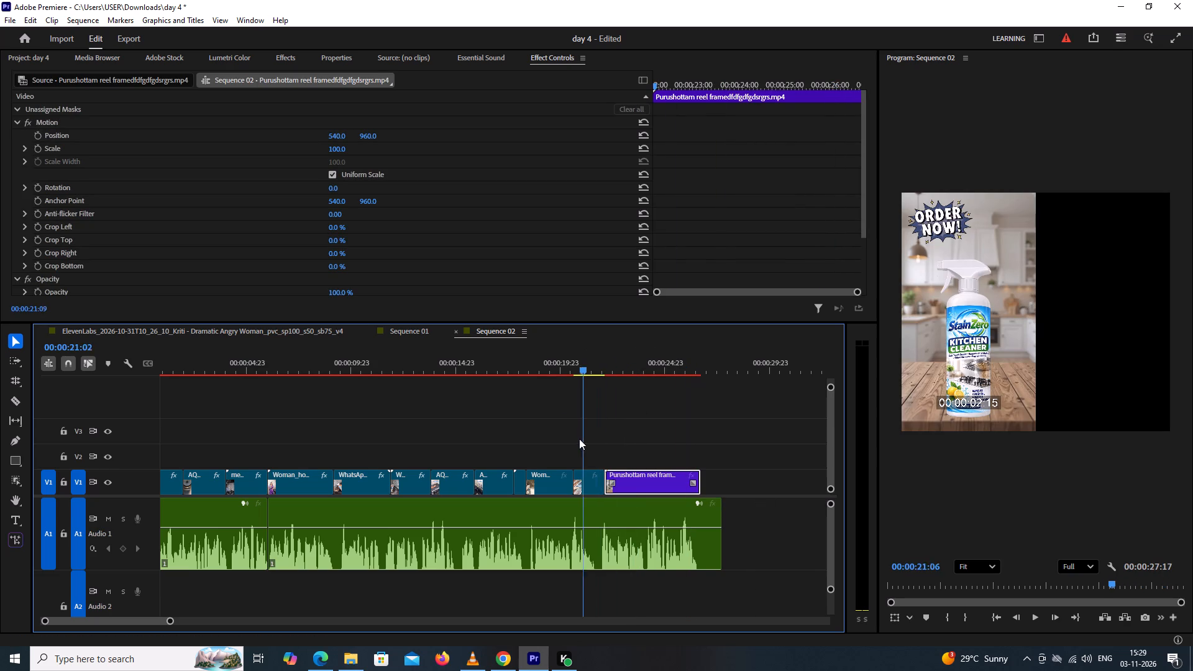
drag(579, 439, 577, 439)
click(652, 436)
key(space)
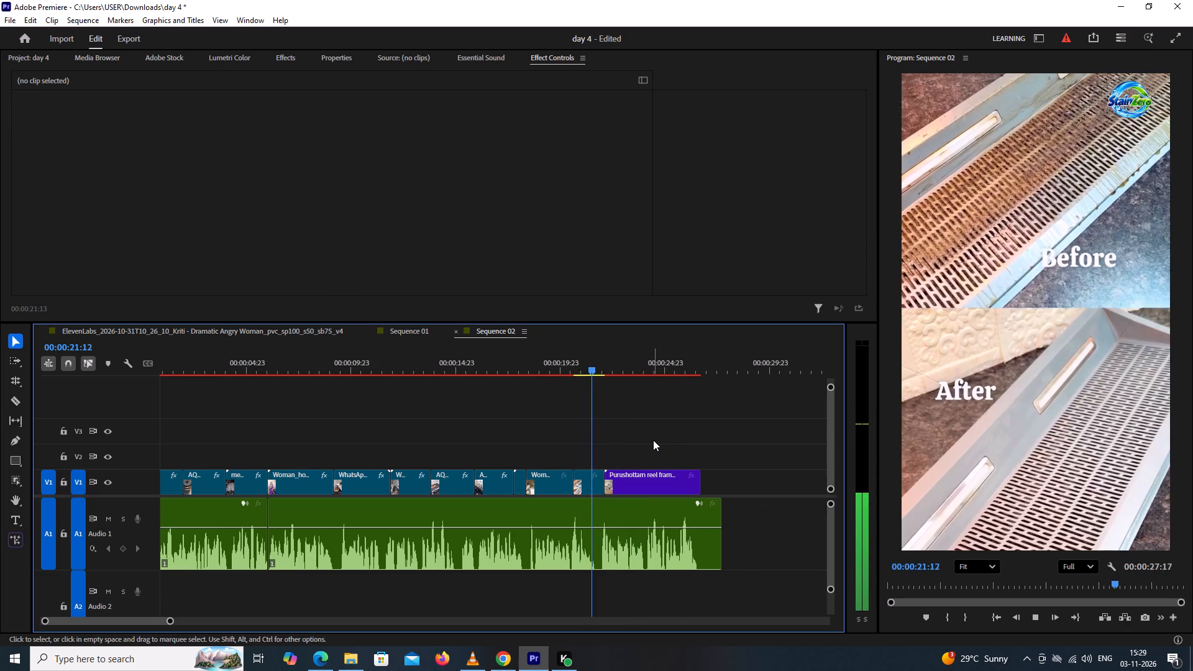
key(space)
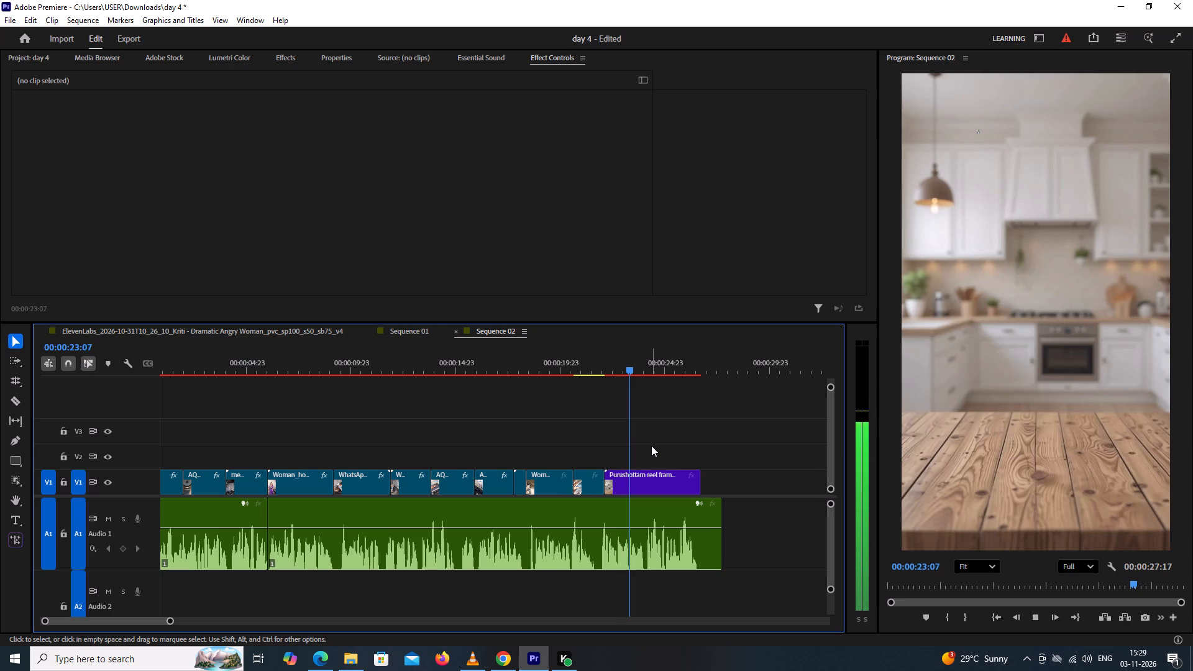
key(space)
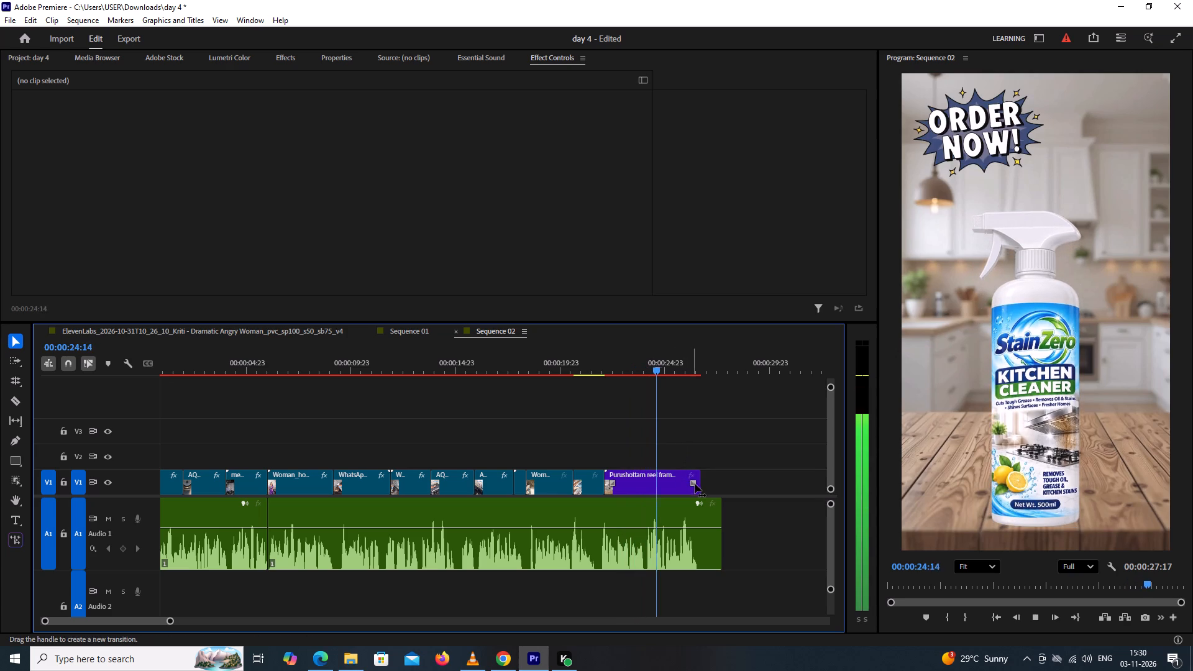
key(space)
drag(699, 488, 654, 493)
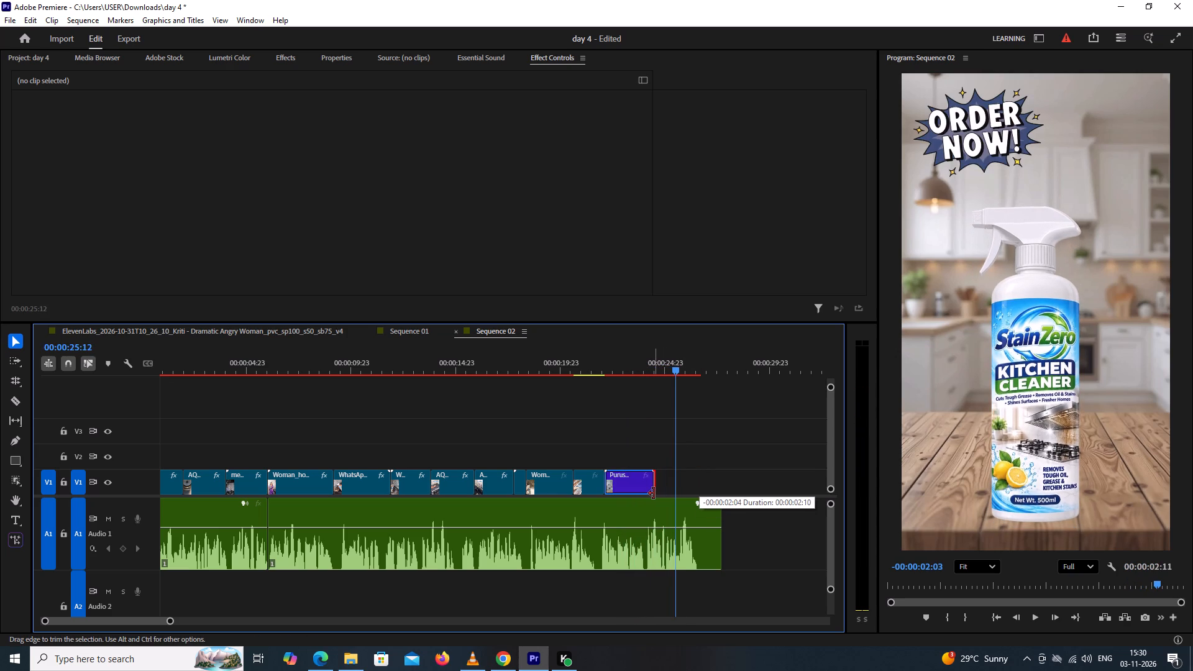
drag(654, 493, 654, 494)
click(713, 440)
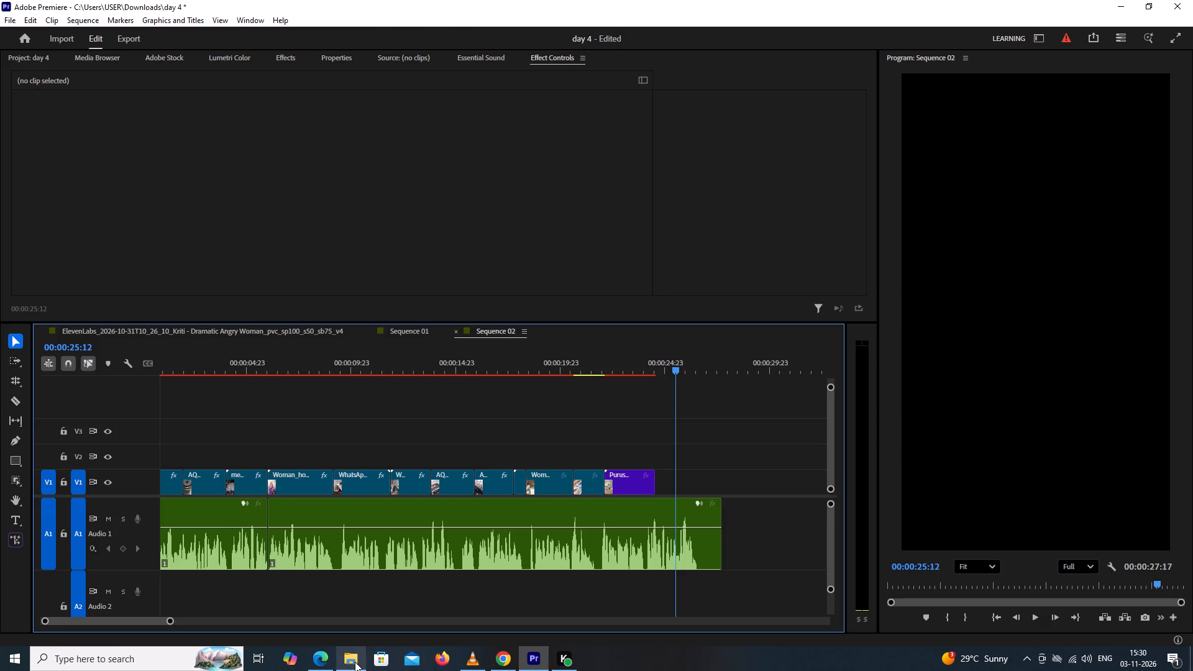
Add the Kitchen_cleaner_spray_bottle clip from the Brolls of kitchen cleane folder to Sequence 02's V2, starting at the Order Now clip's end.
click(355, 662)
click(369, 457)
click(373, 317)
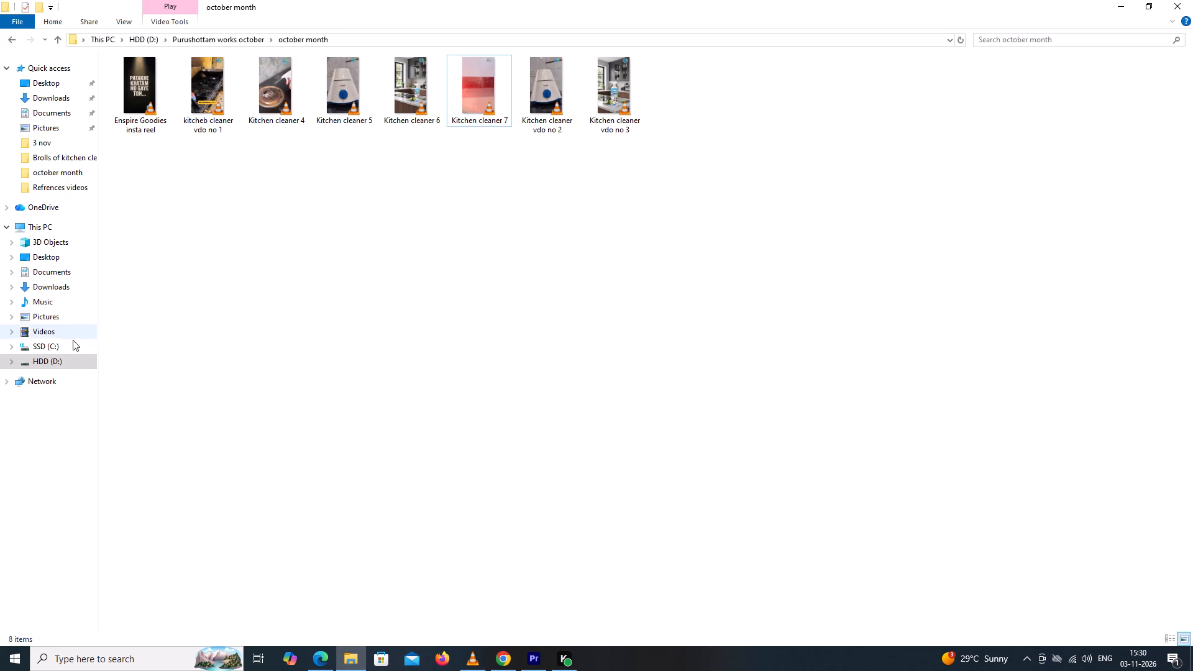
click(63, 361)
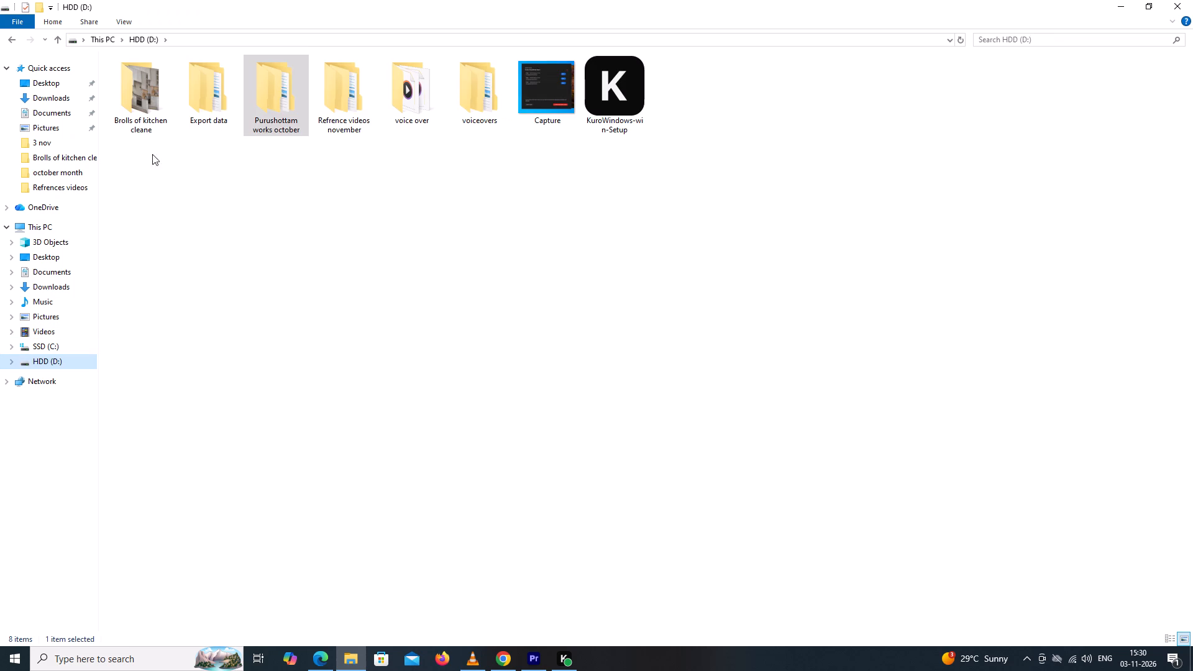
double_click(266, 109)
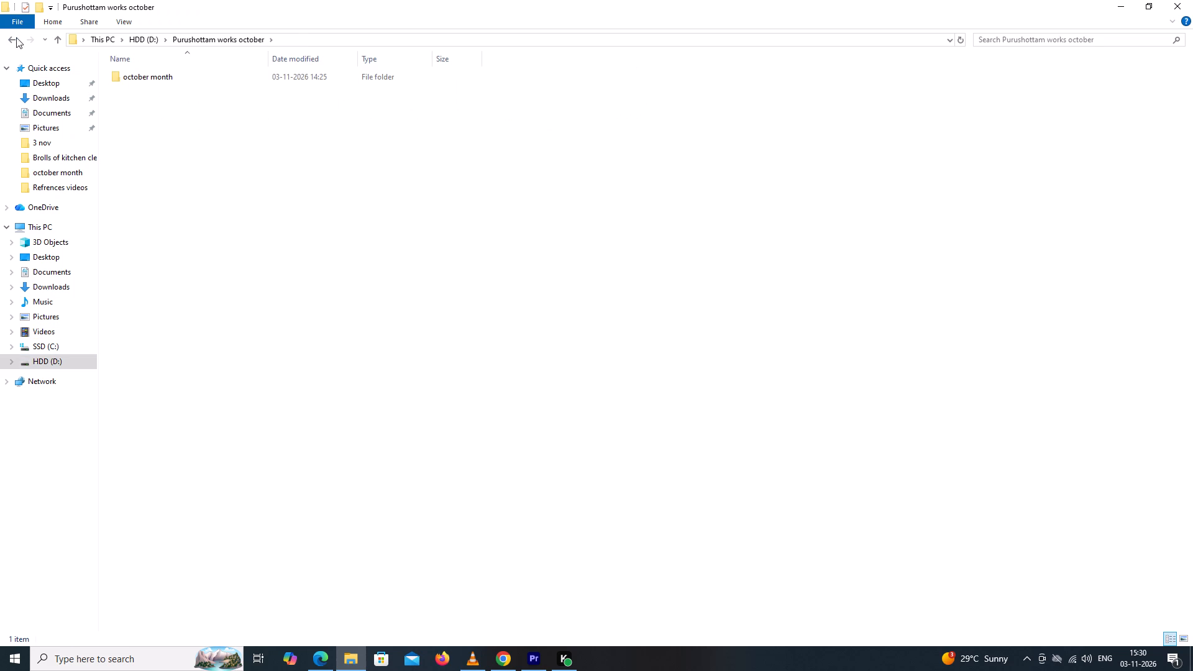
click(14, 40)
double_click(150, 94)
click(511, 435)
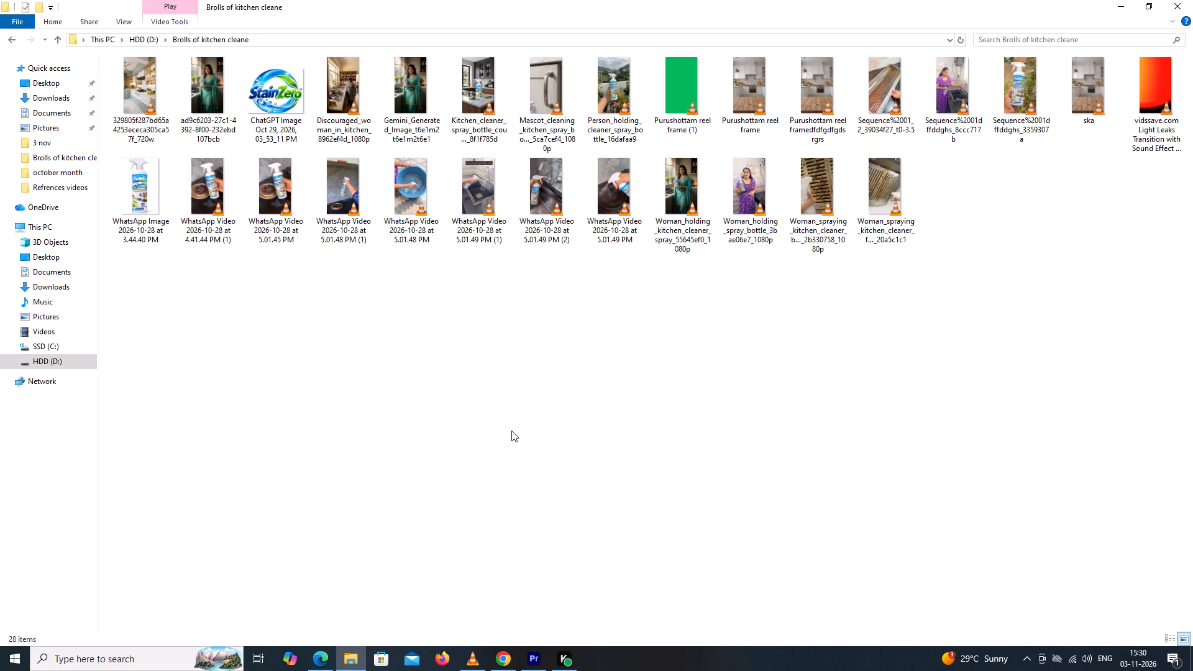
drag(480, 104, 546, 634)
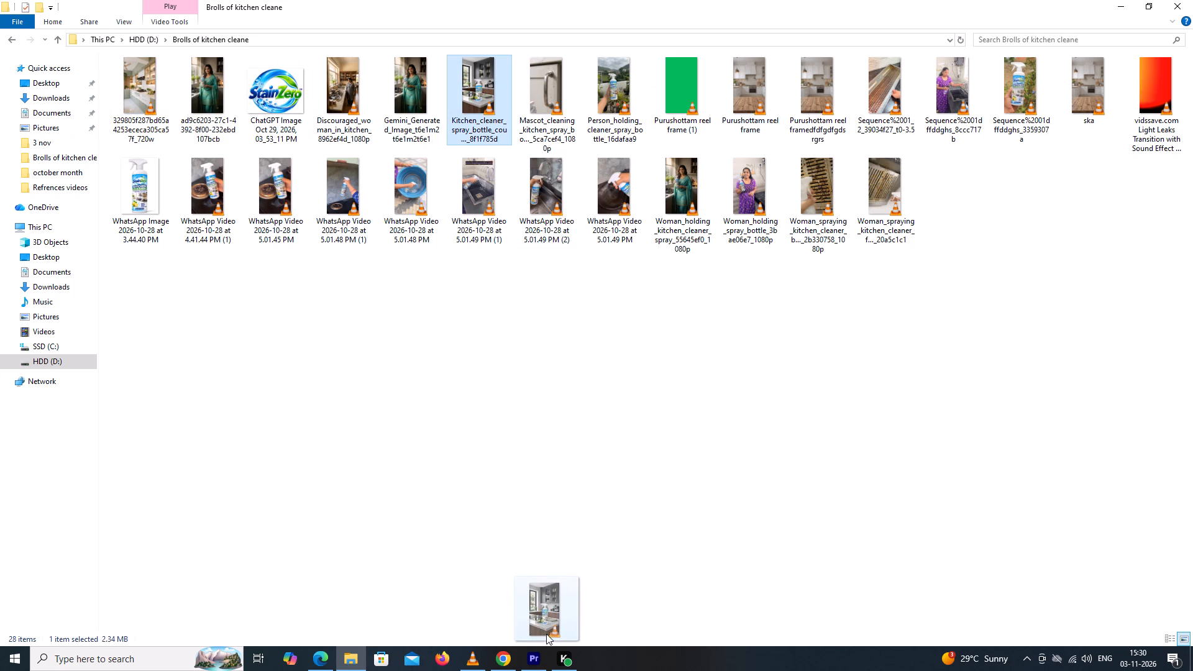
drag(546, 634, 657, 437)
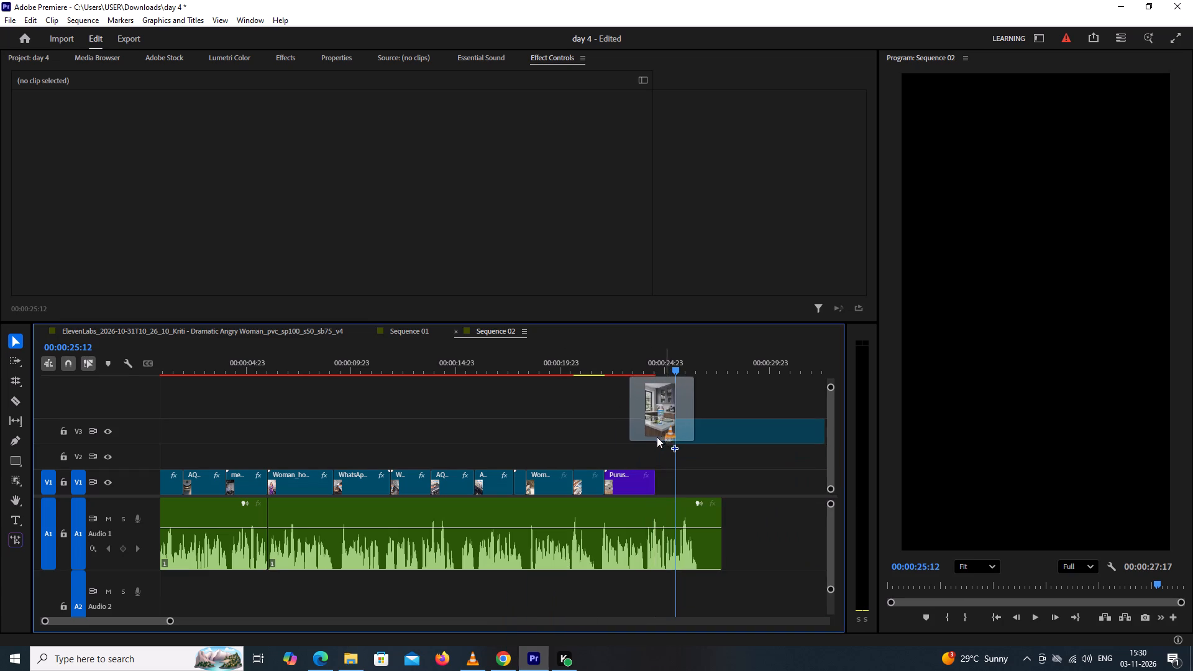
drag(657, 437, 657, 456)
Unlink the spray bottle clip's audio, delete it, and move the video down to V1 against the Order Now clip.
right_click(679, 462)
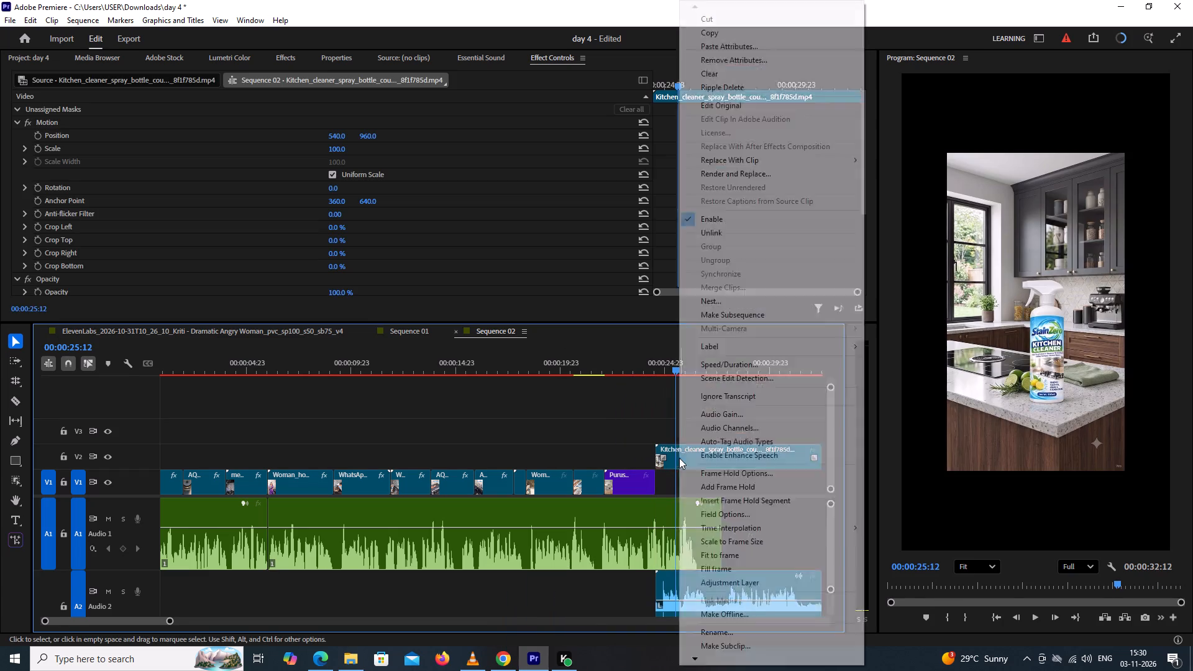
click(715, 235)
click(708, 583)
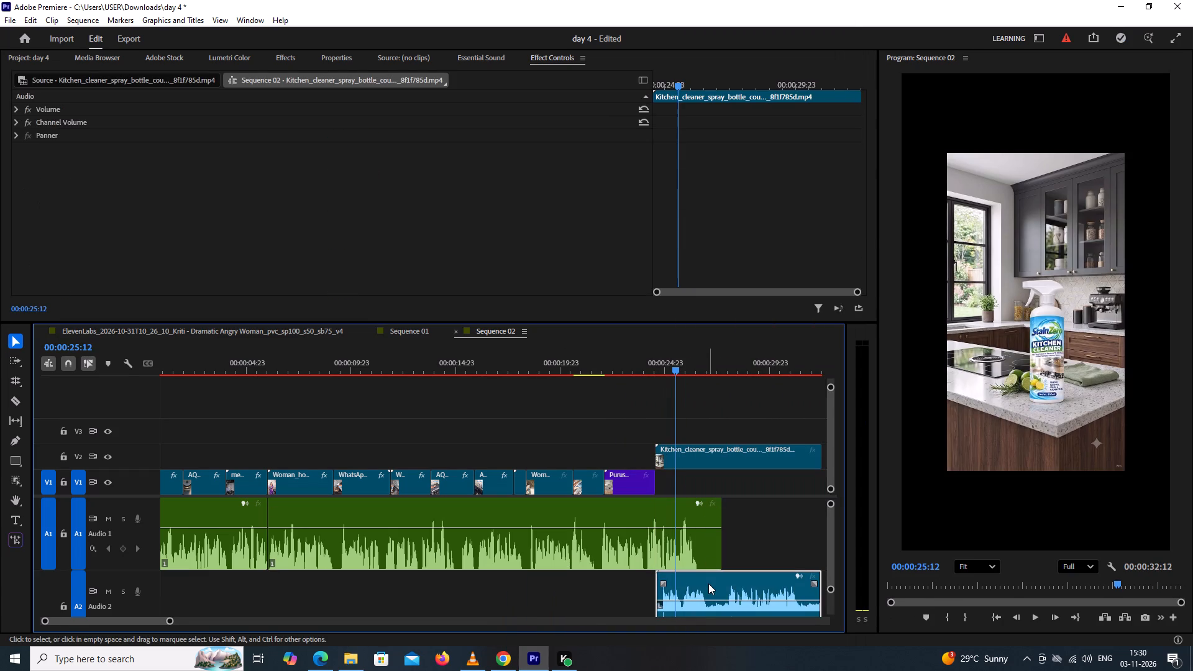
key(BackSpace)
drag(693, 457, 692, 472)
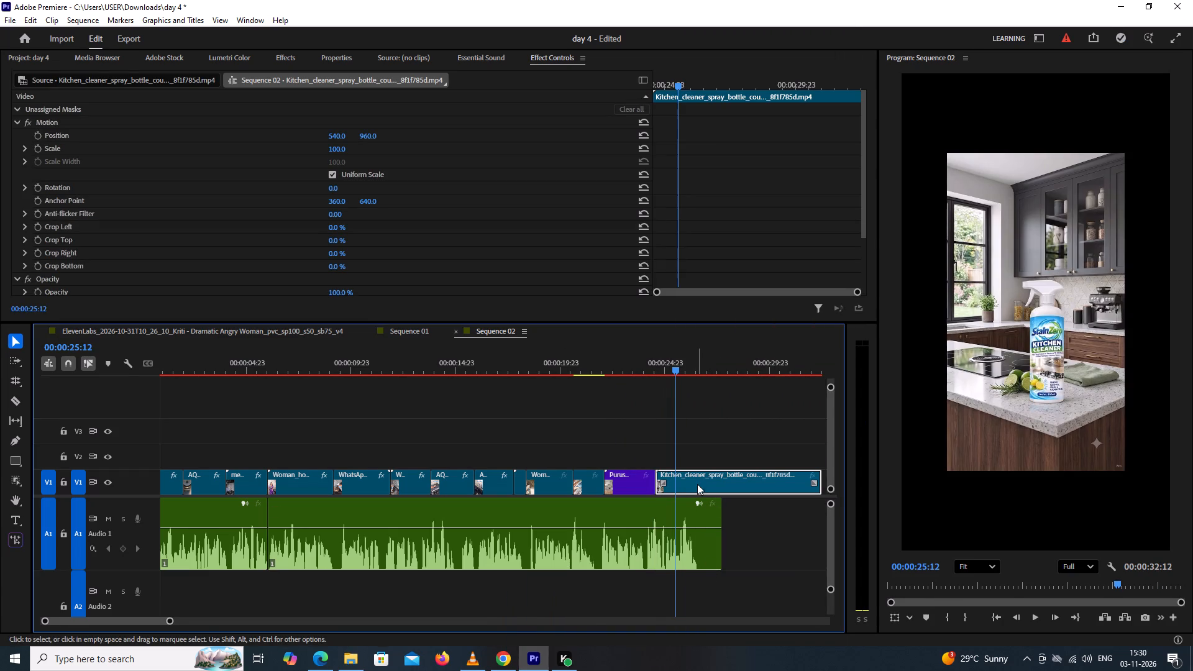
Scale the spray bottle clip to 183 and set its vertical position to 1062 so it fills the vertical frame.
click(697, 484)
drag(336, 150, 356, 139)
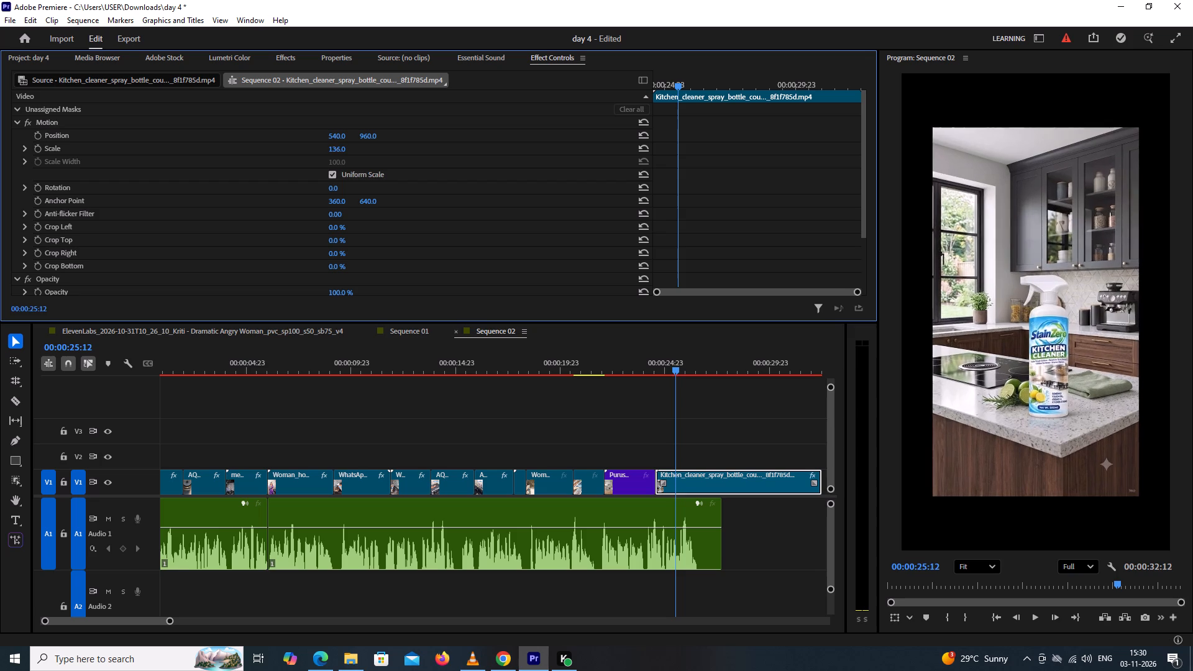
drag(356, 139, 366, 134)
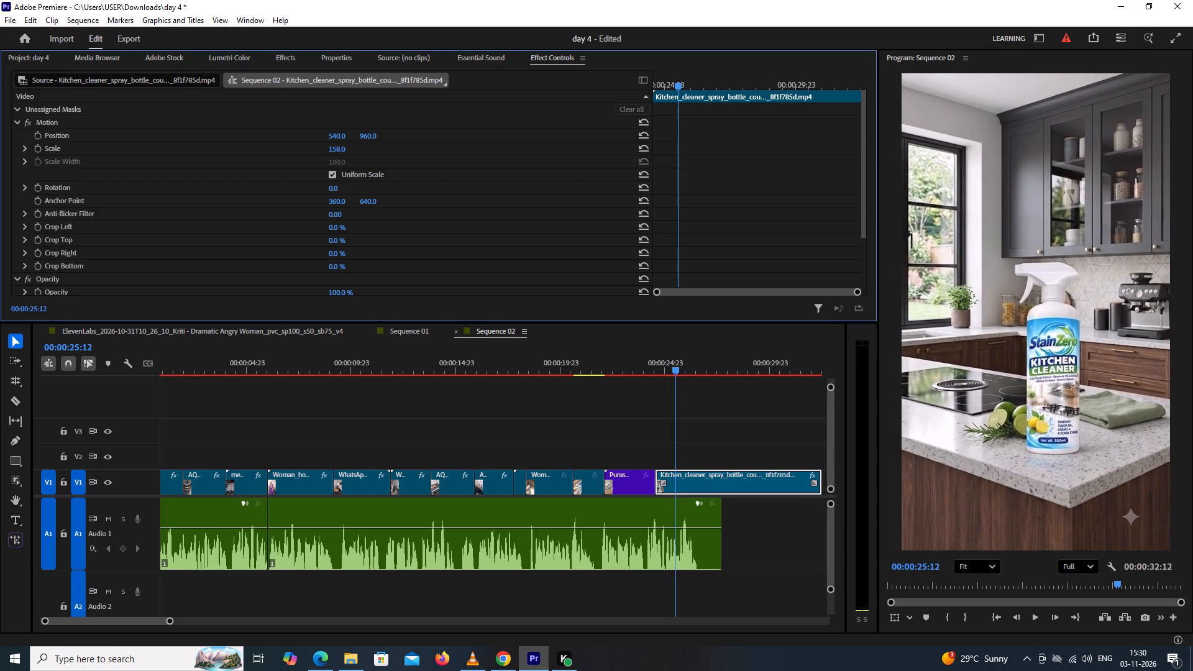
drag(366, 134, 368, 132)
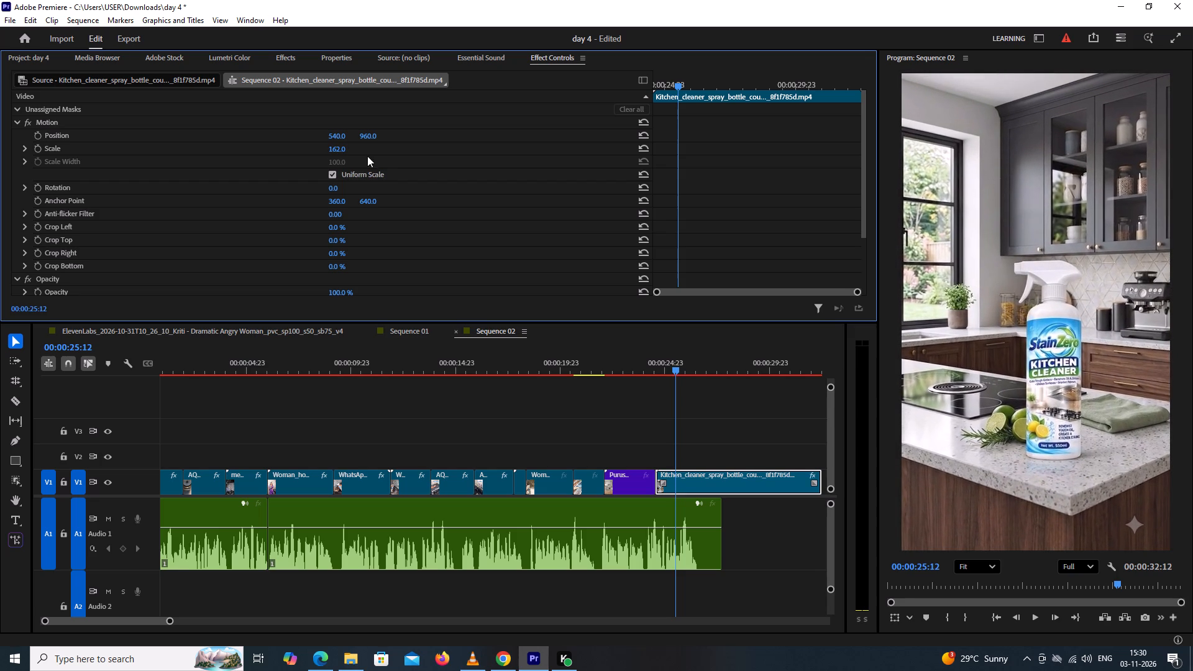
drag(370, 140, 365, 75)
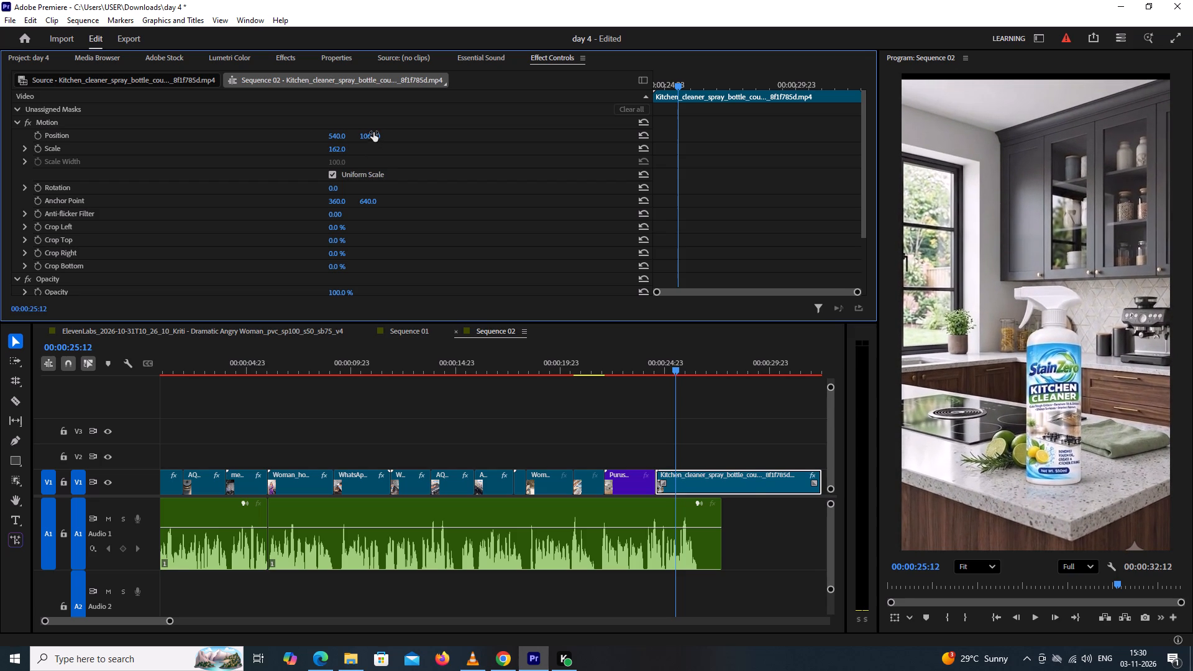
drag(336, 147, 344, 142)
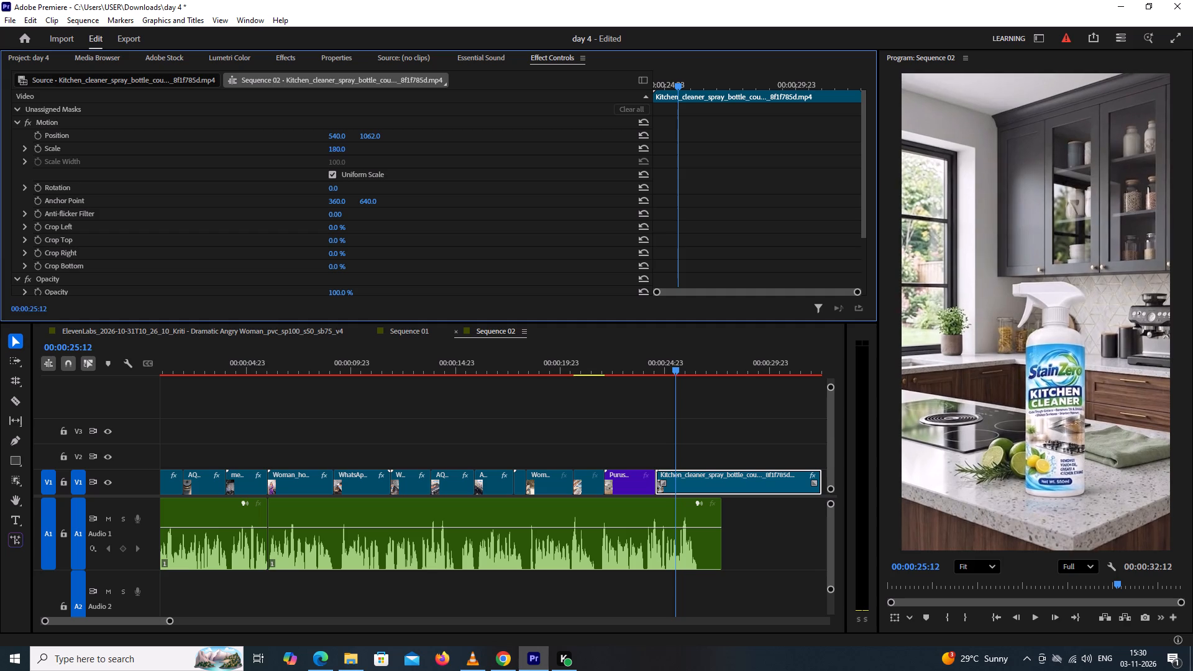
drag(344, 142, 345, 142)
click(724, 429)
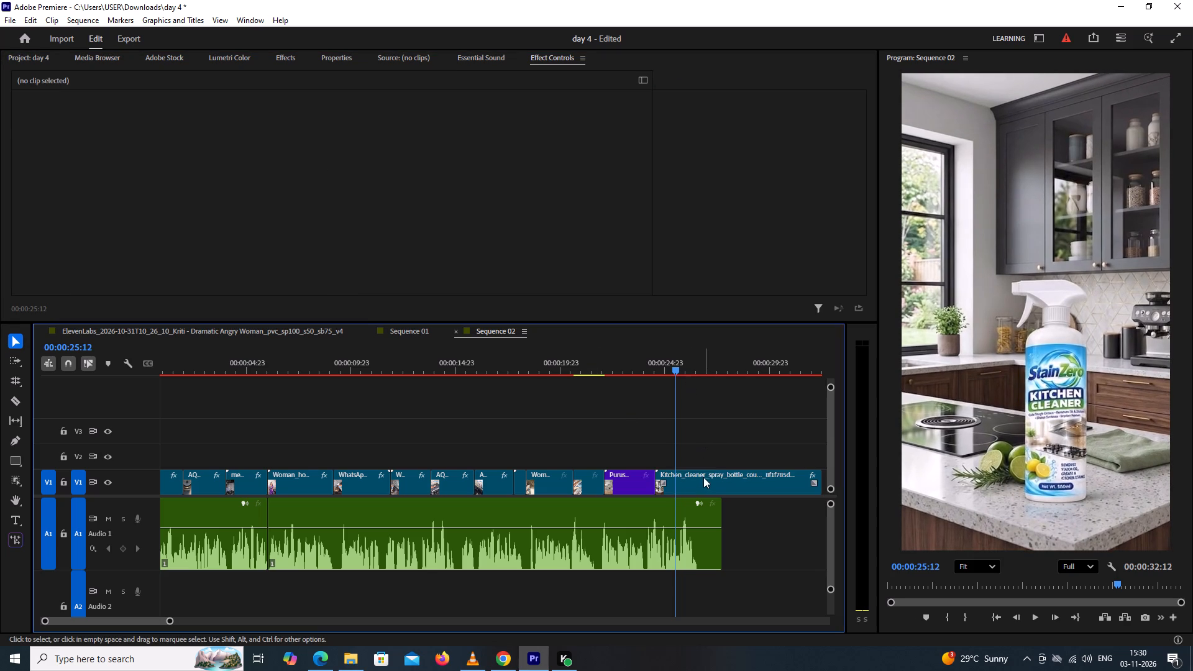
Set the spray bottle clip's speed to 170%.
right_click(704, 475)
click(739, 403)
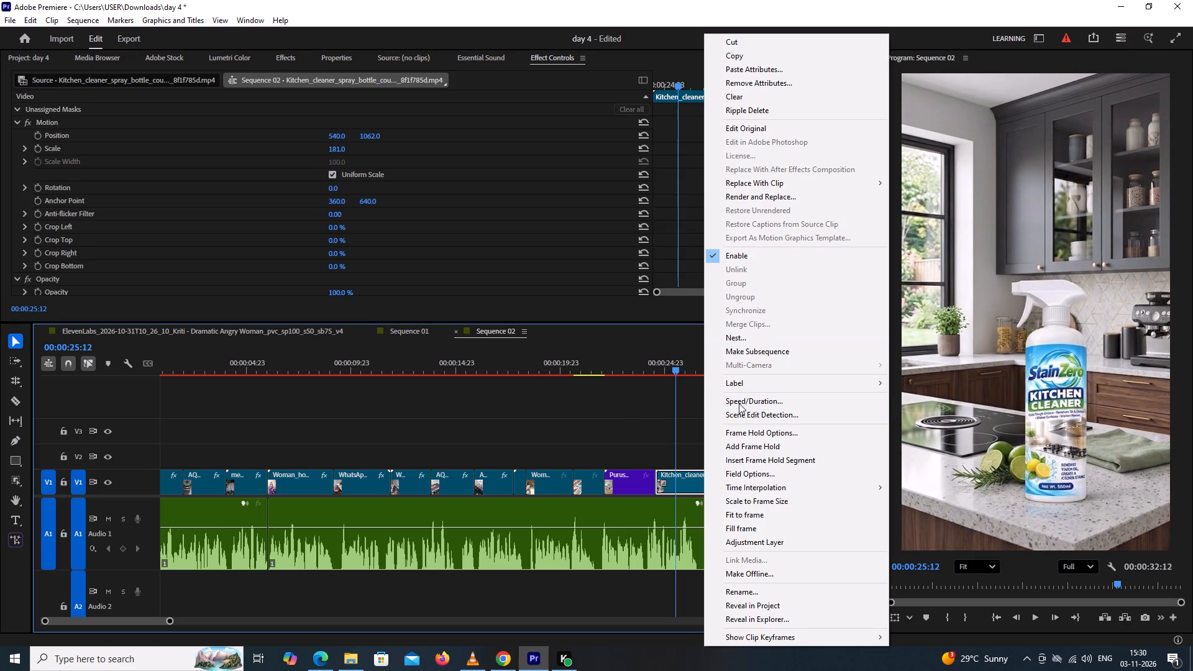
key(1)
key(7)
key(0)
key(Return)
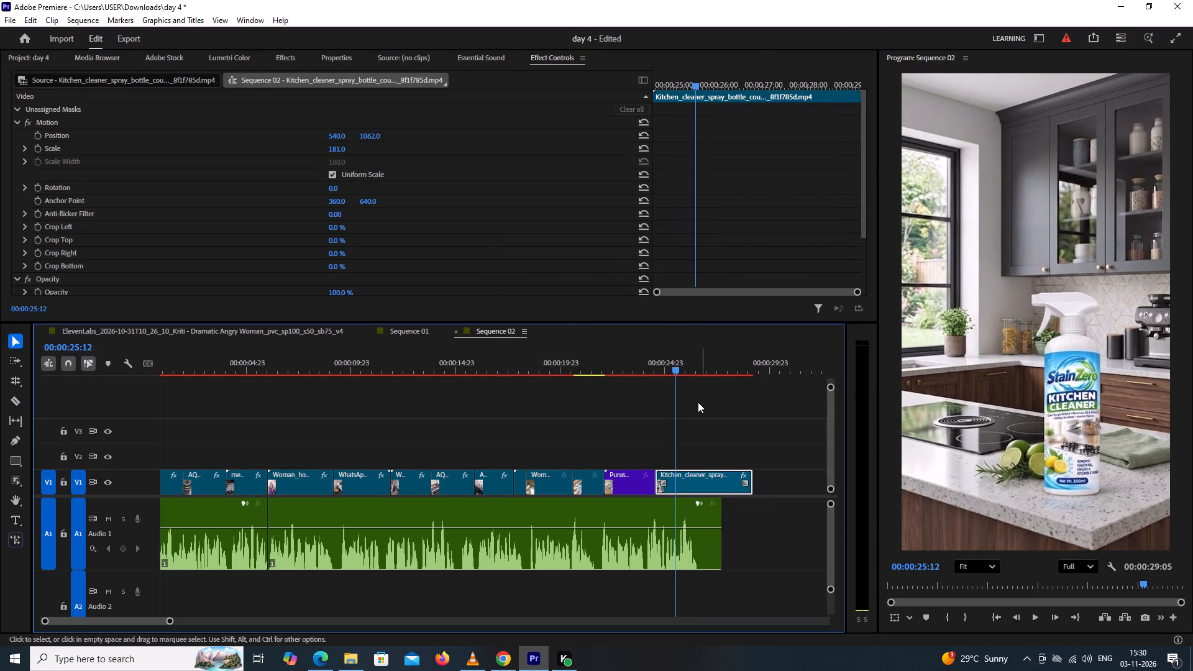
Play the ending and shift the spray bottle clip about 10 frames earlier over the Order Now clip's tail, replaying it against the voice-over.
drag(680, 362, 587, 414)
key(space)
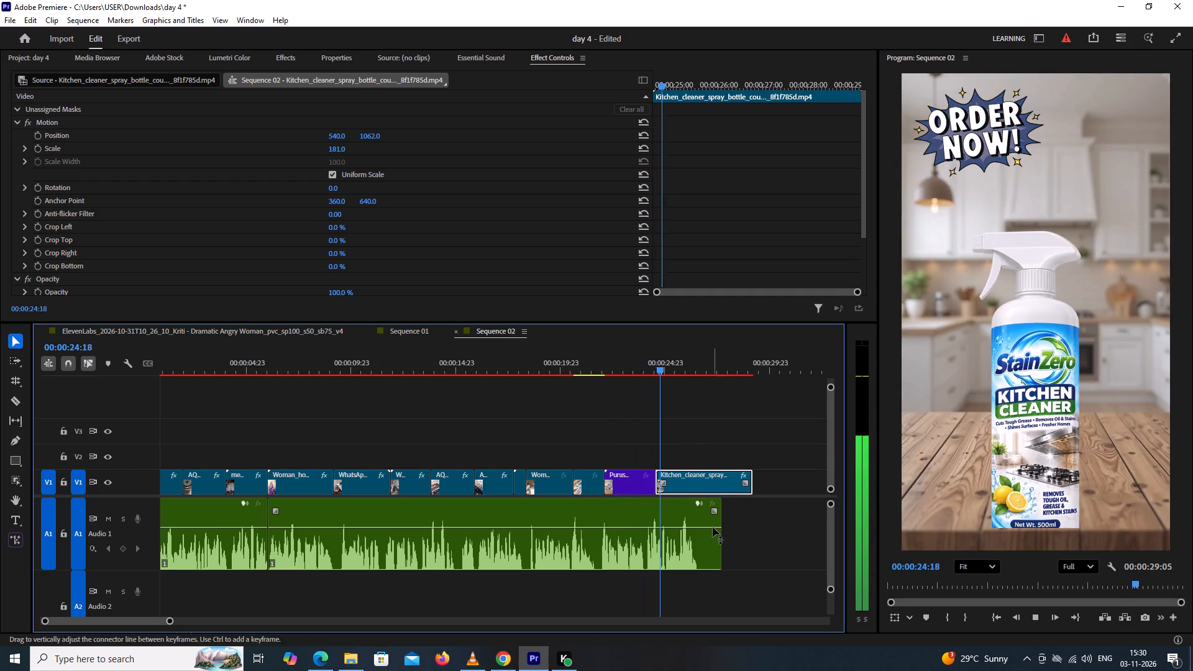
key(space)
drag(686, 485, 677, 488)
key(space)
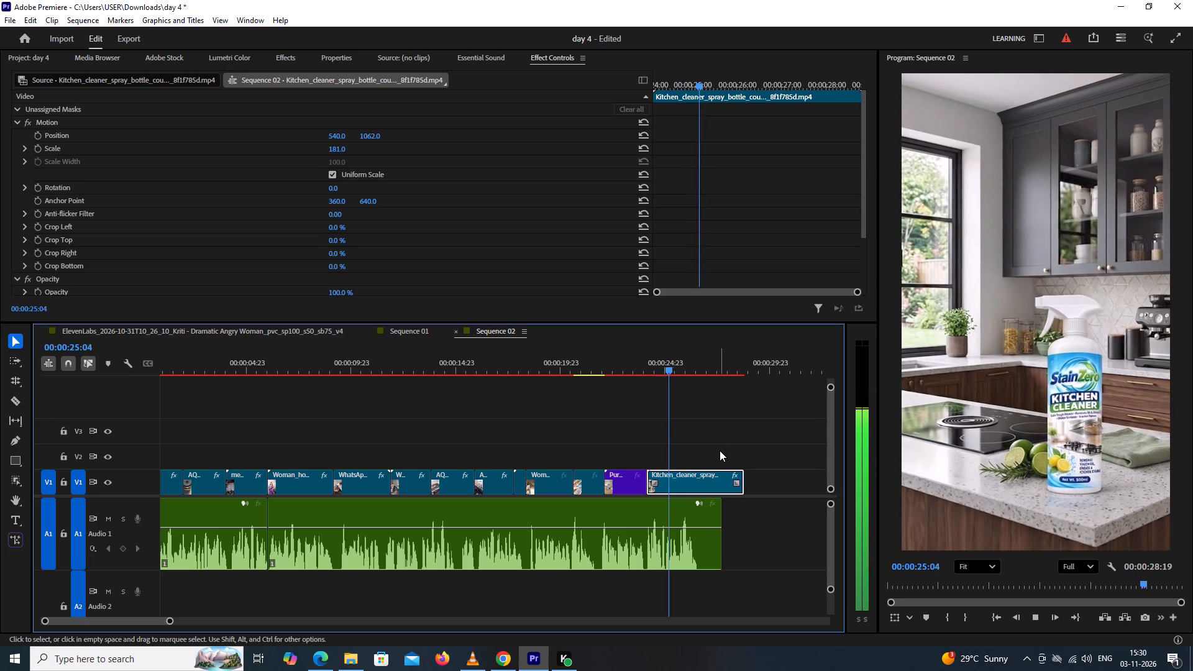
key(space)
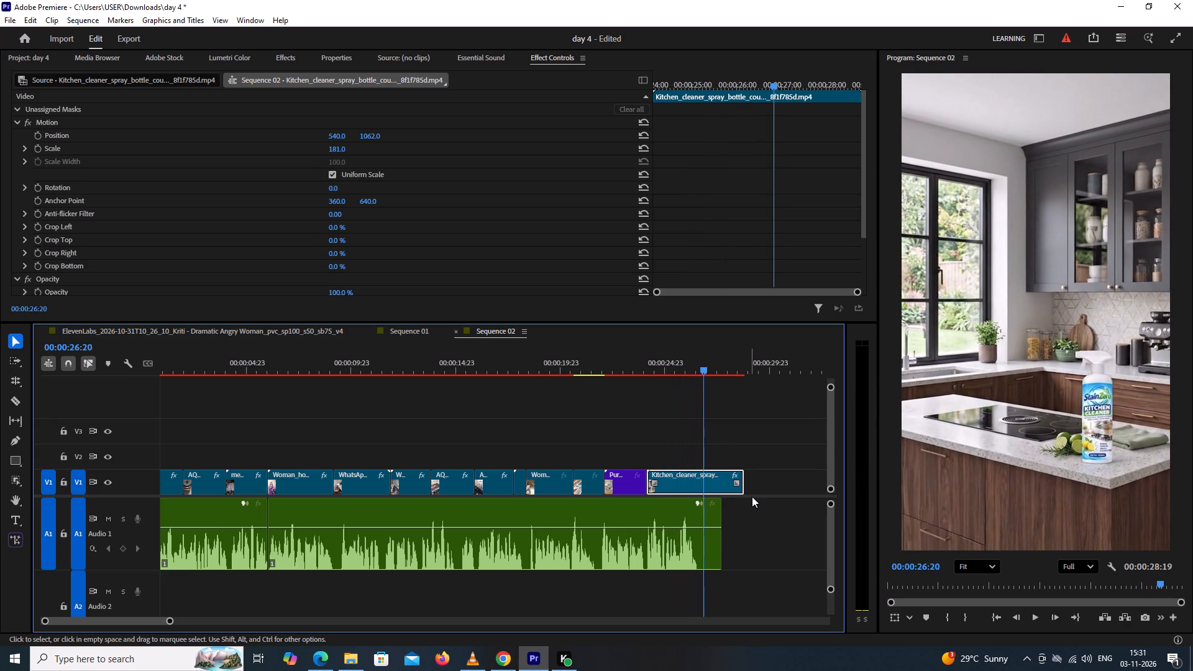
Trim the ends of the spray bottle clip and the voice-over to 00:00:26:20.
drag(743, 490, 710, 496)
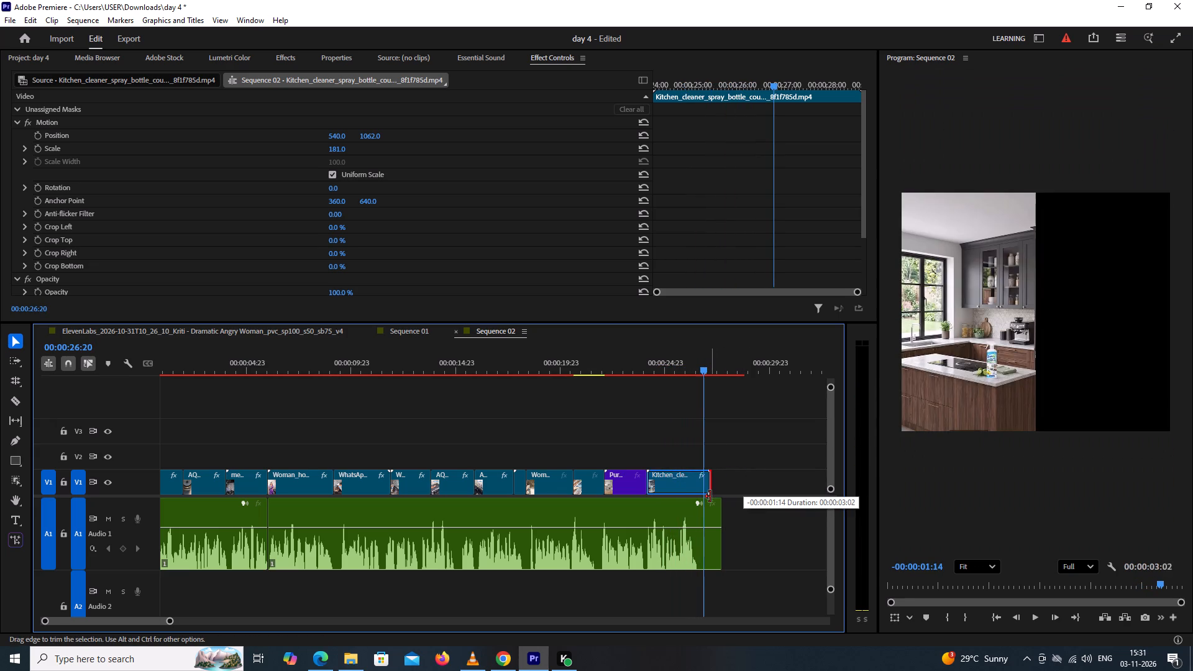
drag(710, 496, 705, 497)
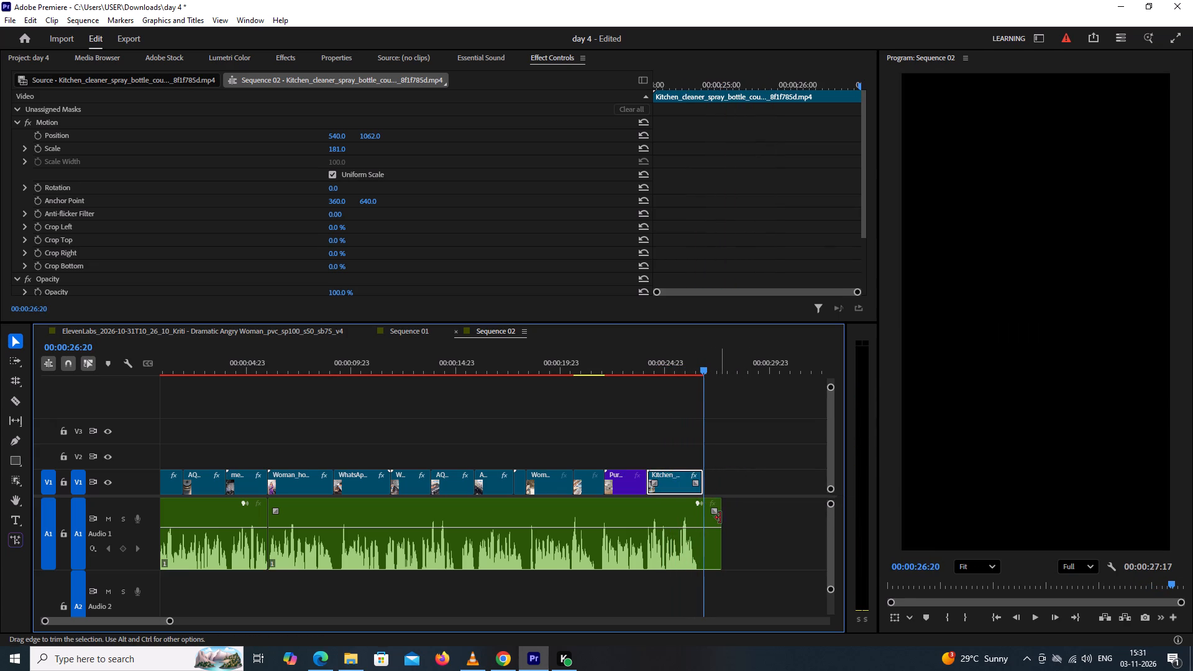
drag(720, 518, 702, 514)
Scrub and replay the closing Order Now and spray bottle clips against the voice-over, leaving the Order Now clip on V1.
drag(698, 365, 629, 421)
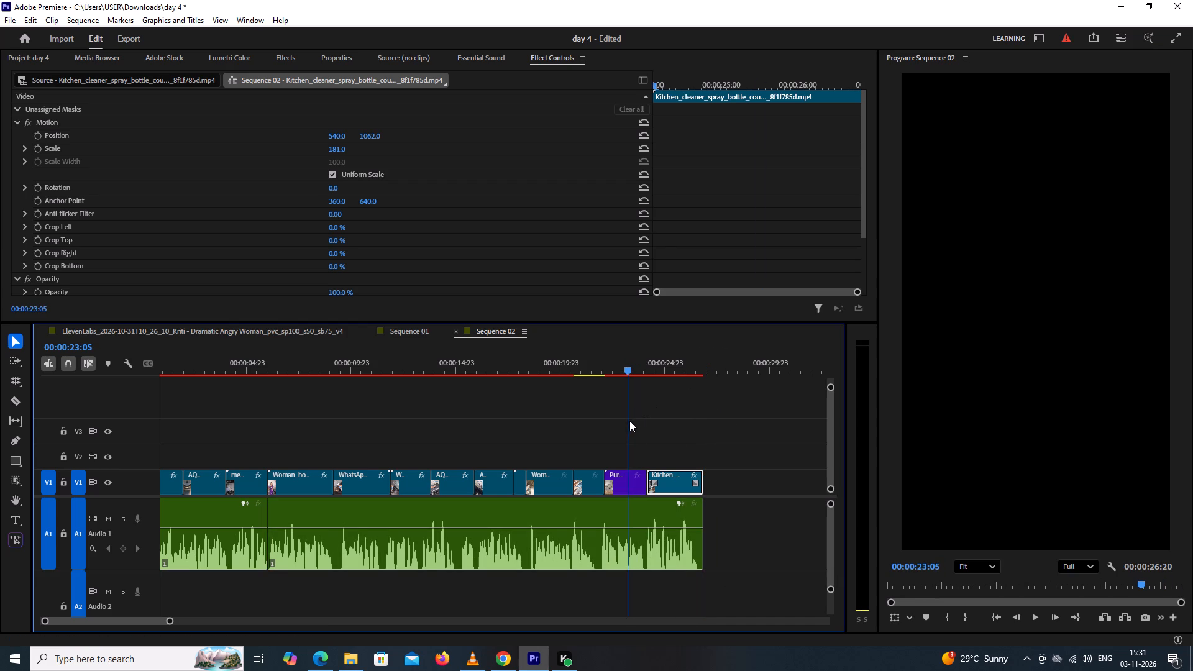
drag(629, 421, 633, 421)
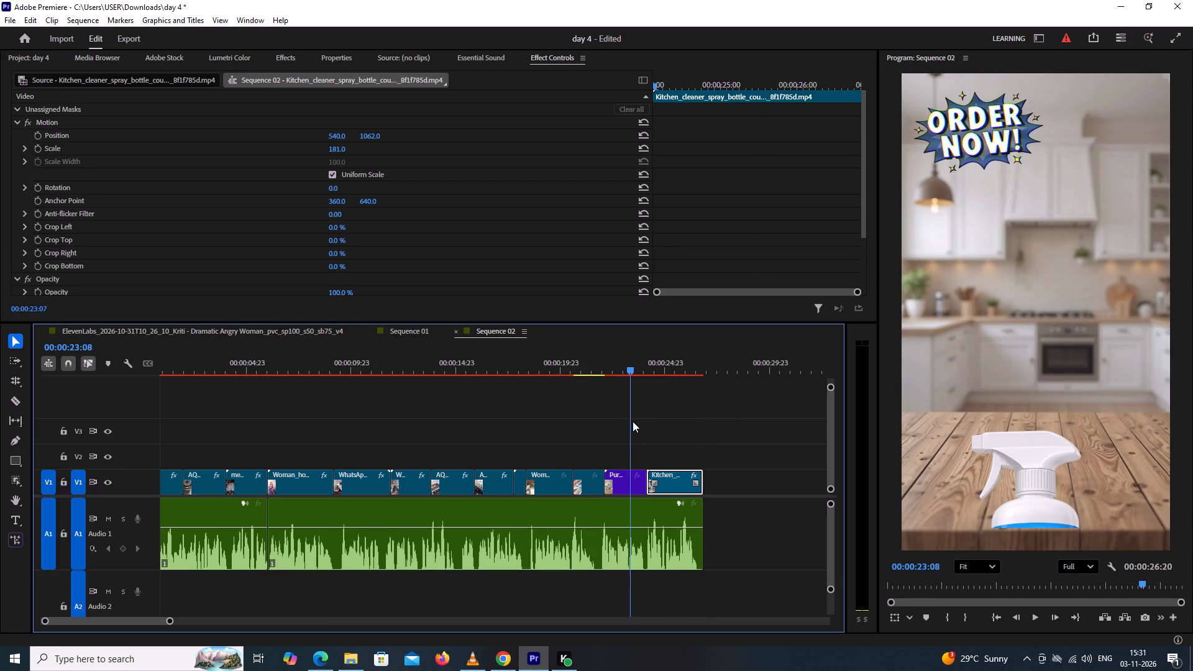
drag(633, 421, 634, 421)
drag(624, 486, 623, 455)
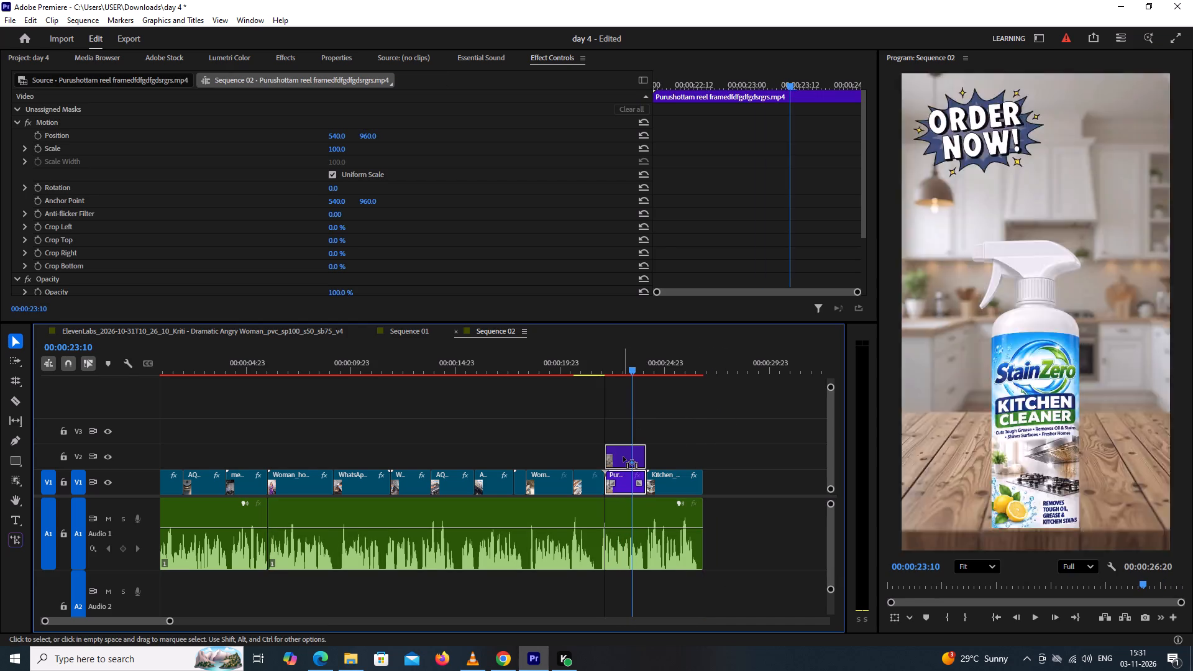
drag(626, 466, 628, 477)
key(space)
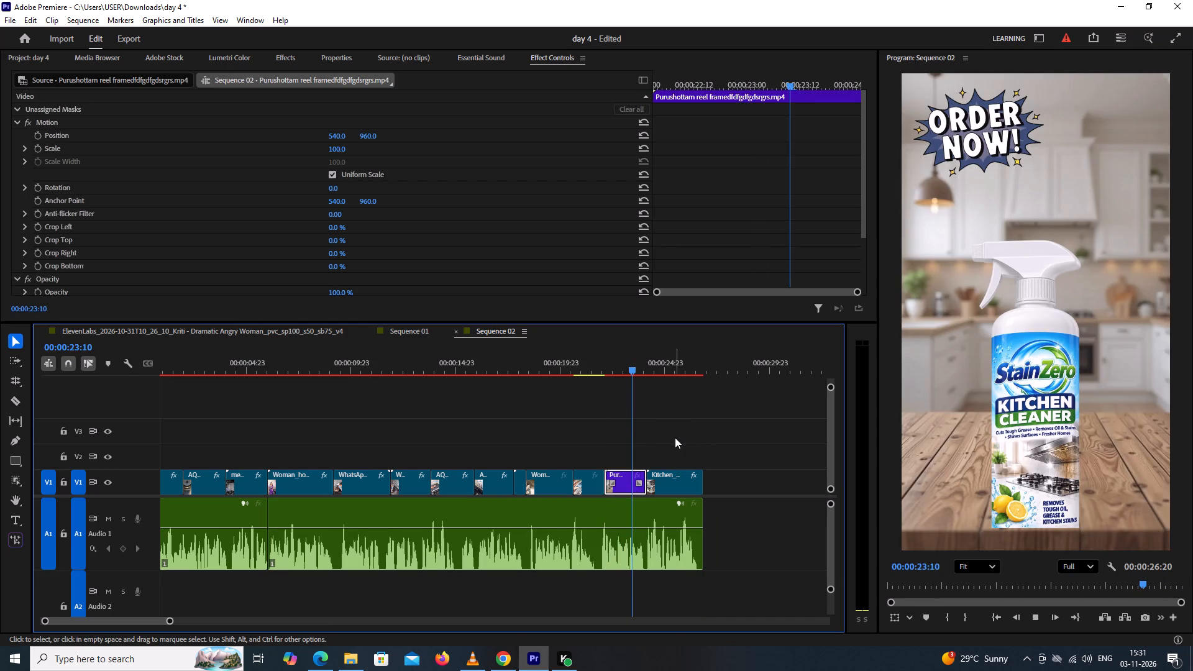
click(676, 438)
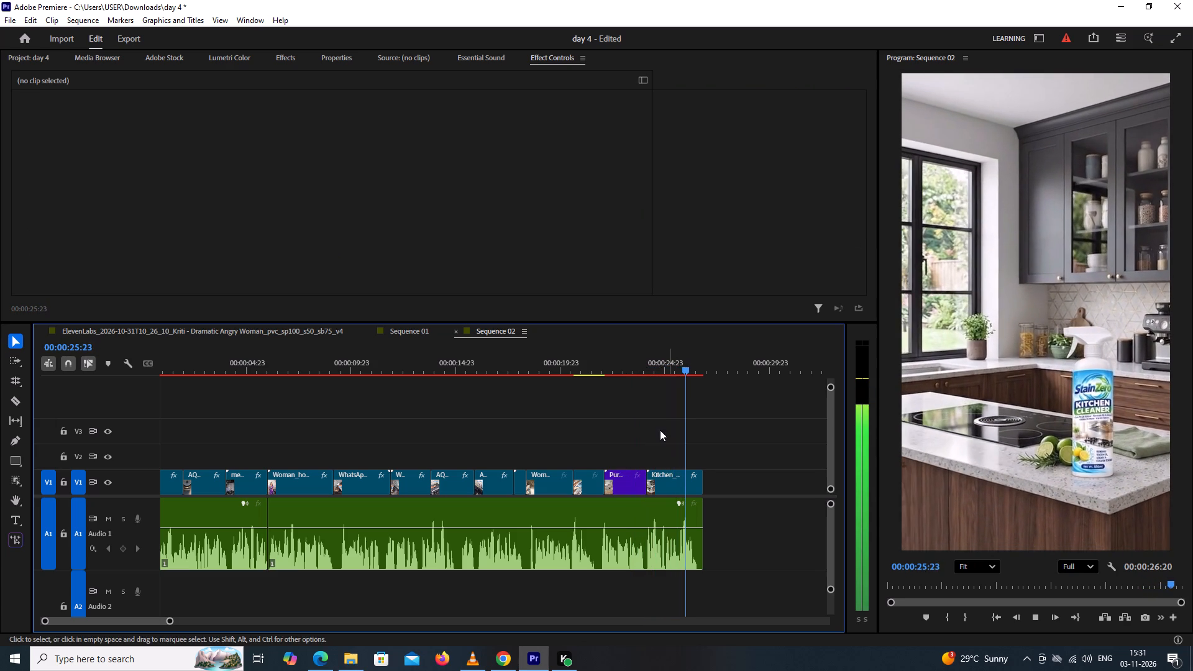
Play Sequence 02 from the beginning to the end to review the full edit against the voice-over.
drag(700, 370, 0, 545)
key(space)
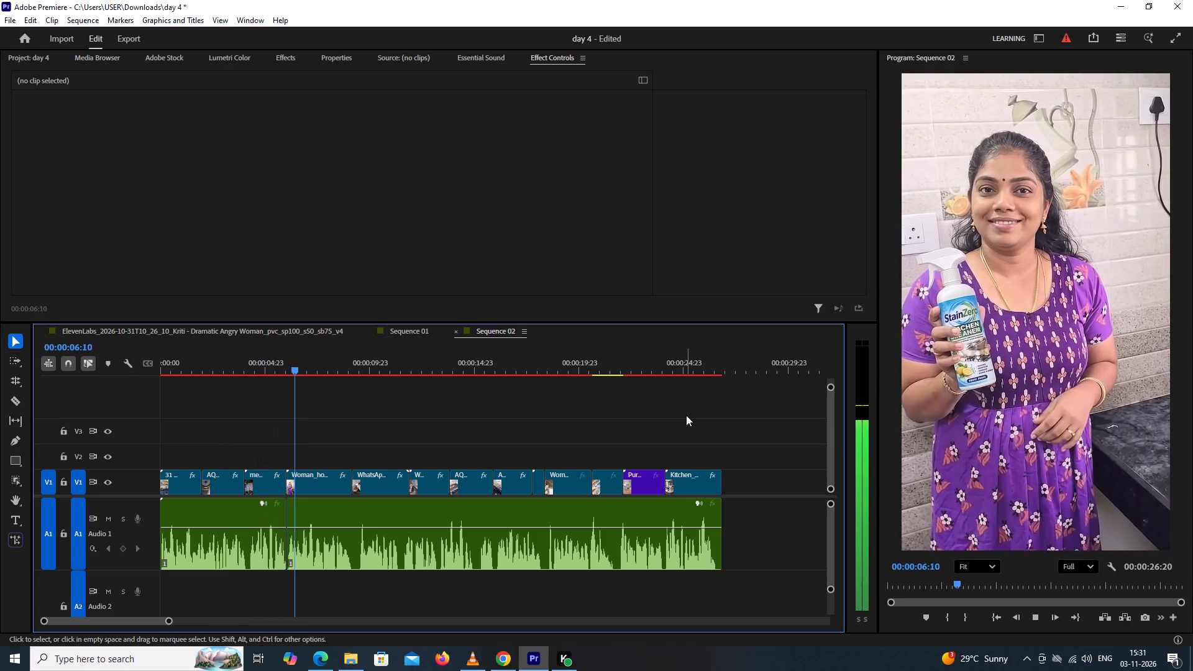
key(space)
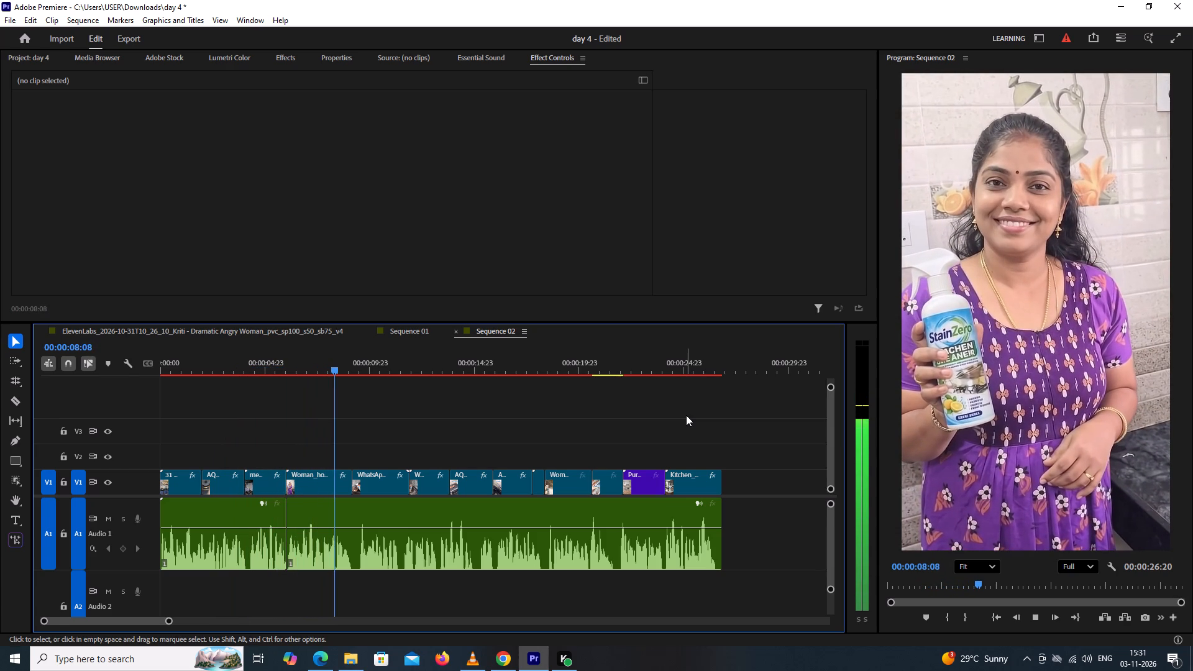
key(space)
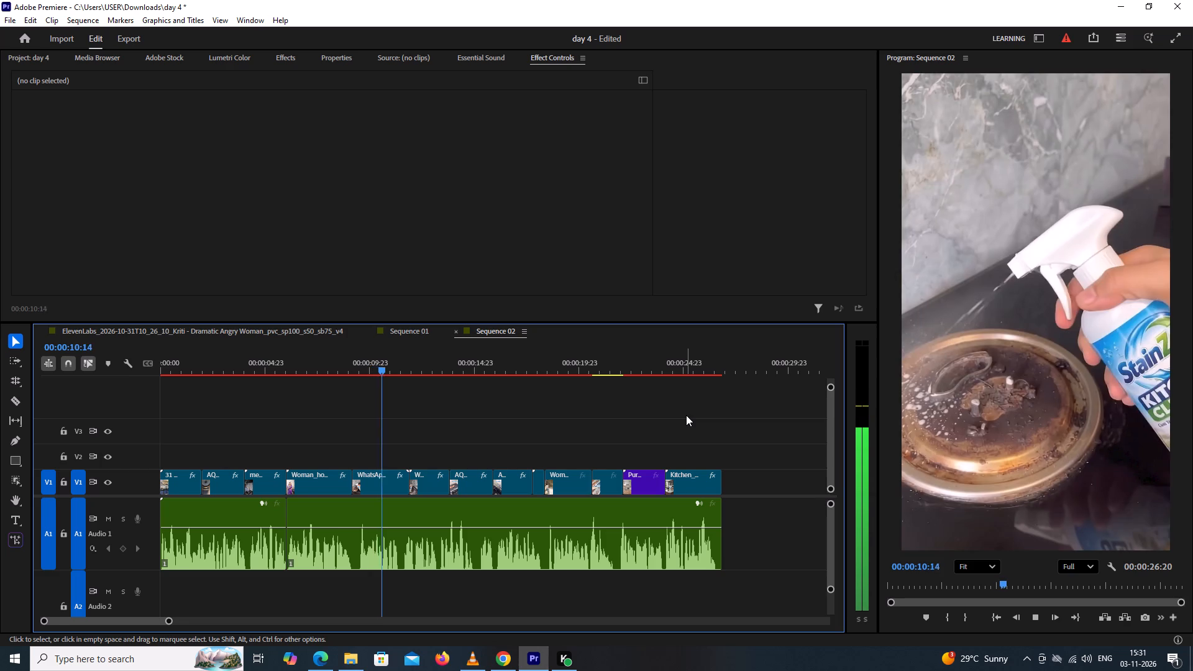
key(space)
key(space)
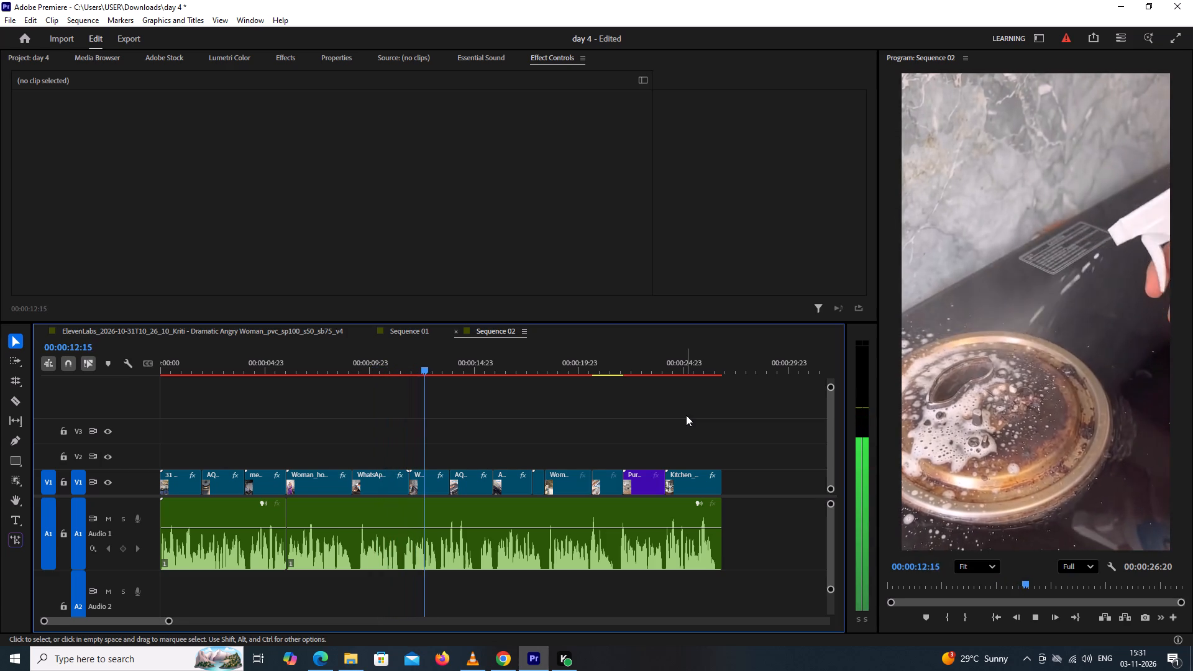
key(space)
key(space)
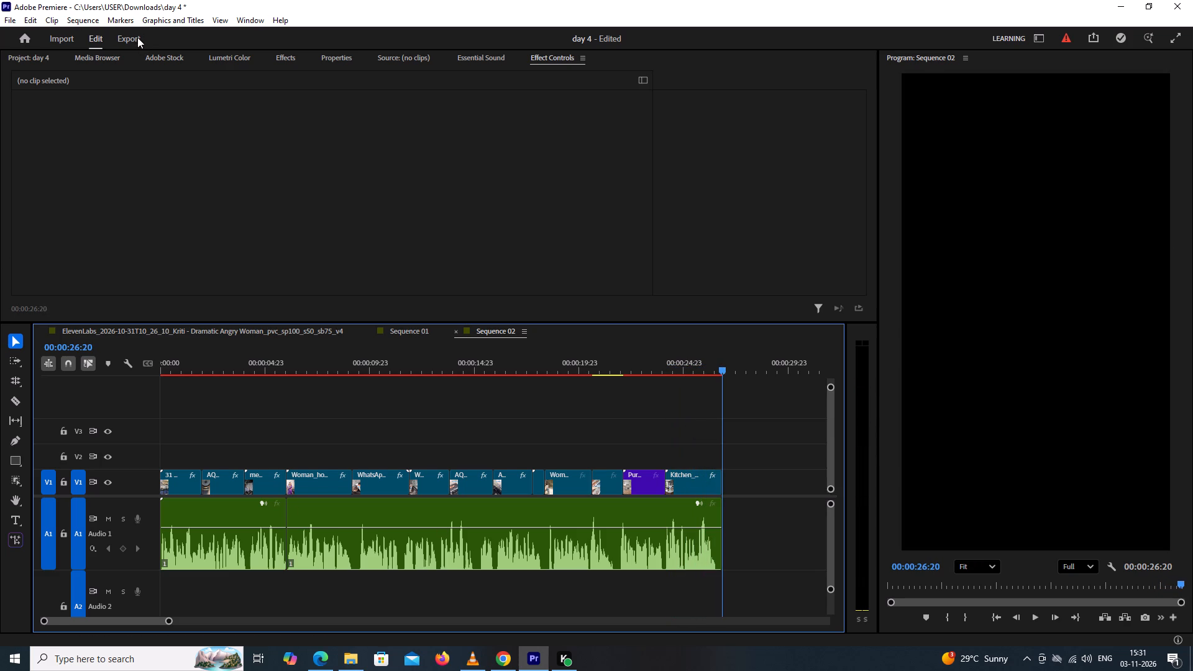
Set the Sequence 02 export to save as "kitchen cleaner 010" in the Export data\Video folder on the D: drive.
click(137, 37)
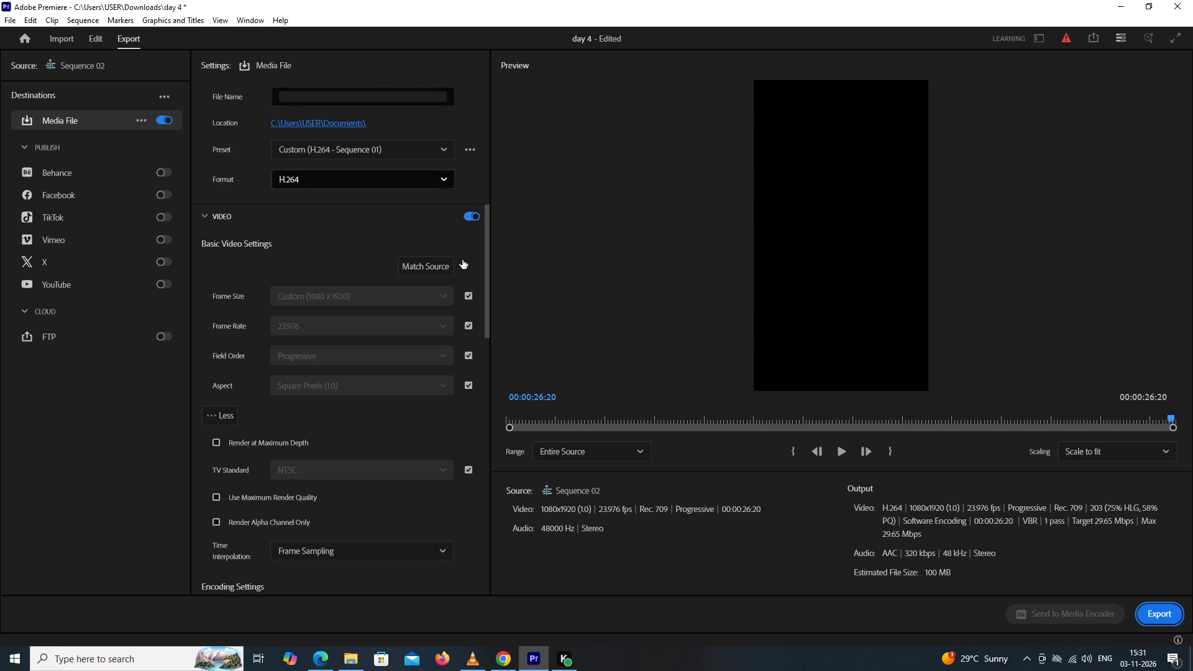
click(336, 125)
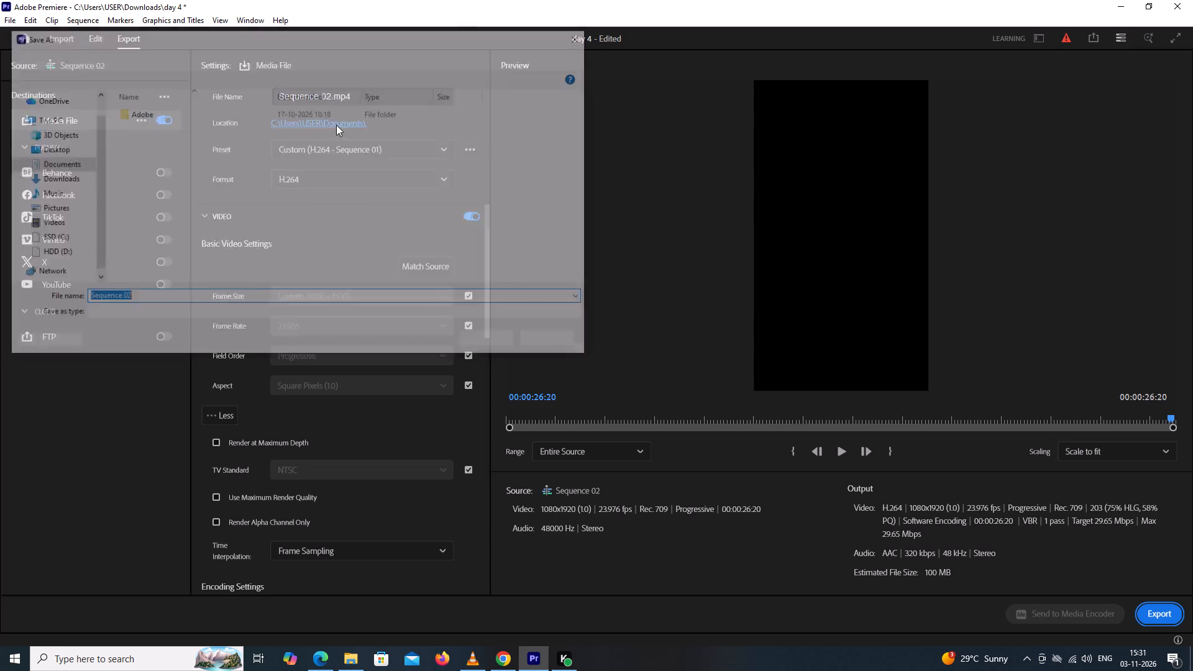
click(52, 278)
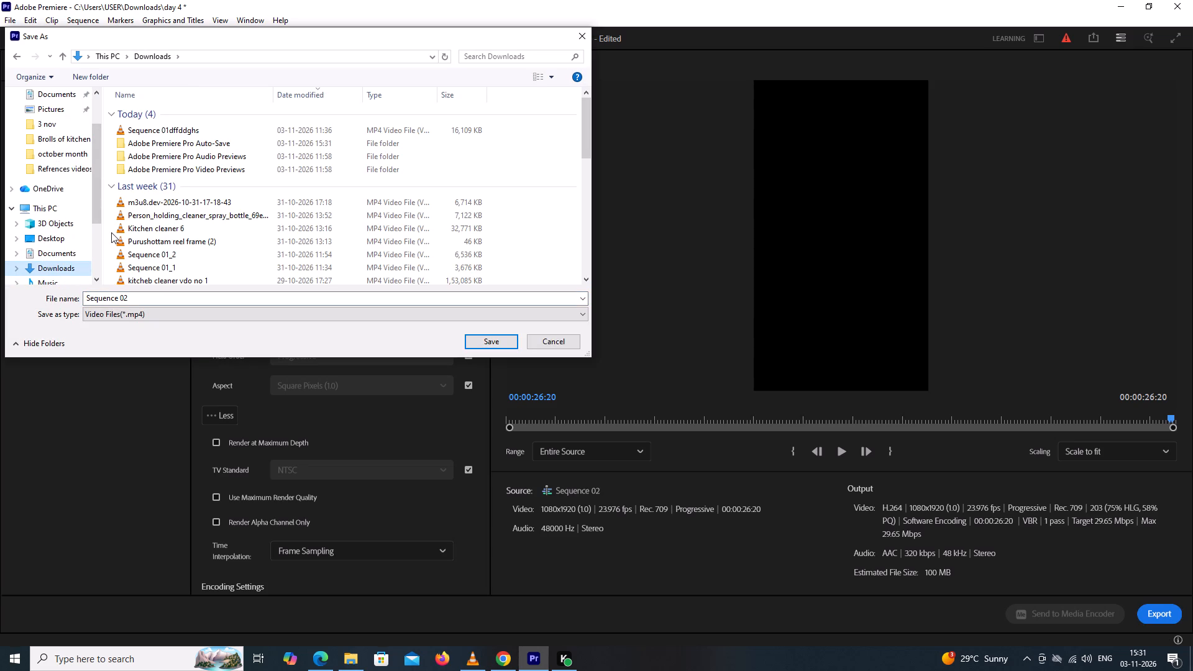
click(64, 210)
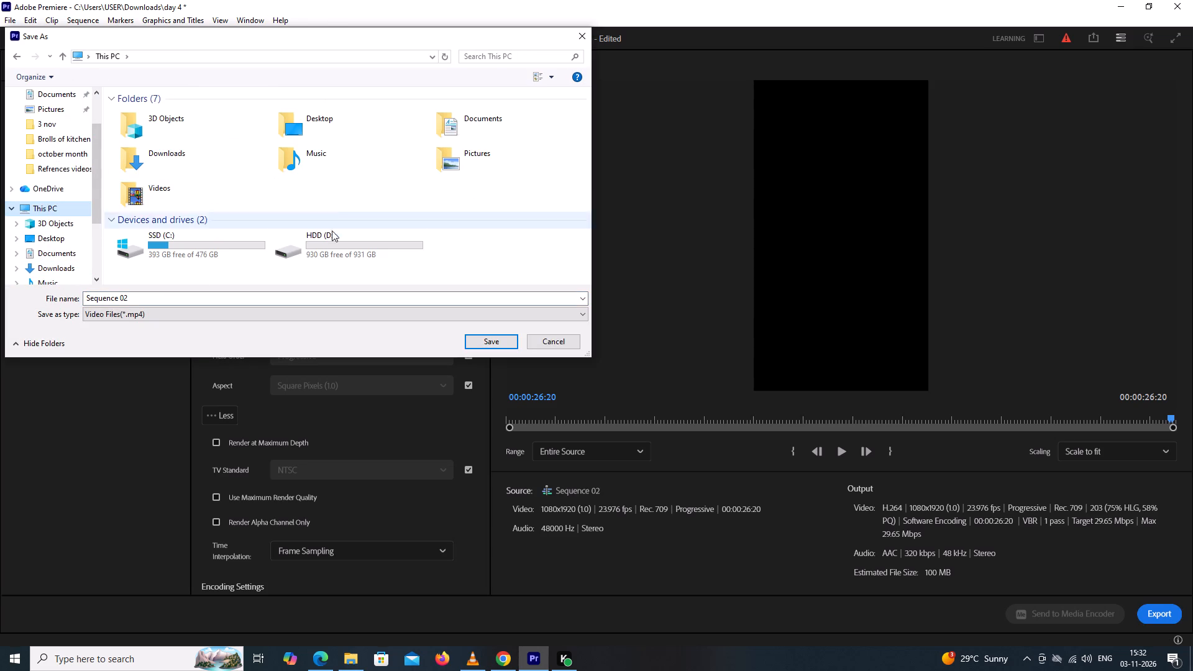
double_click(333, 233)
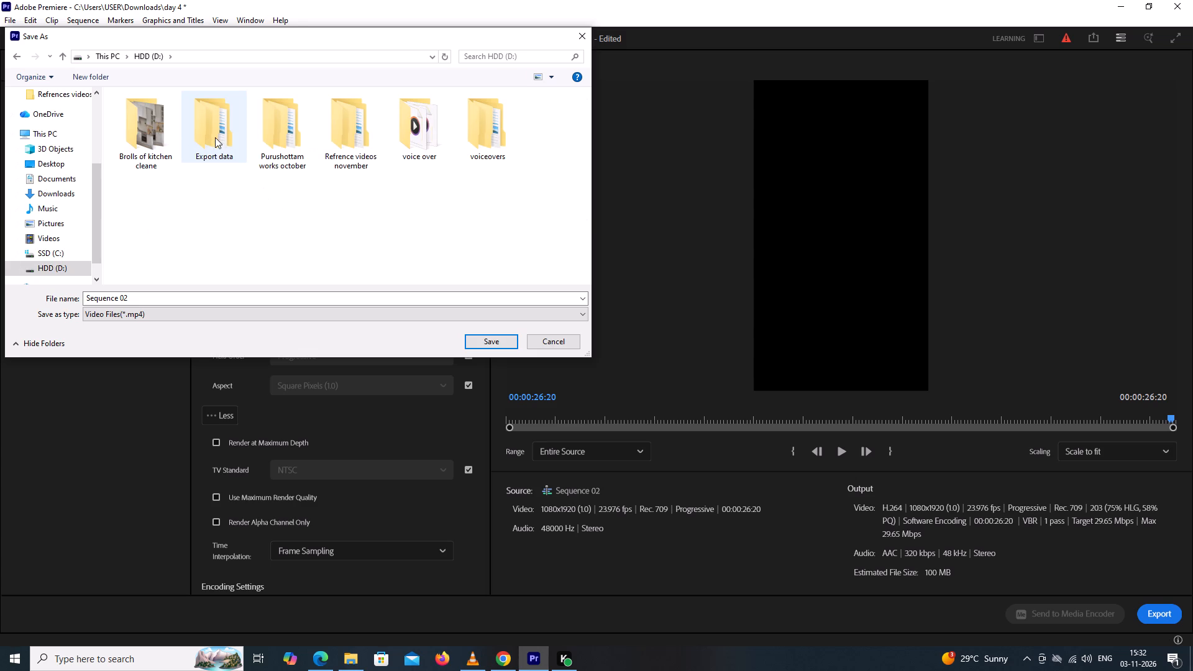
double_click(215, 137)
double_click(179, 122)
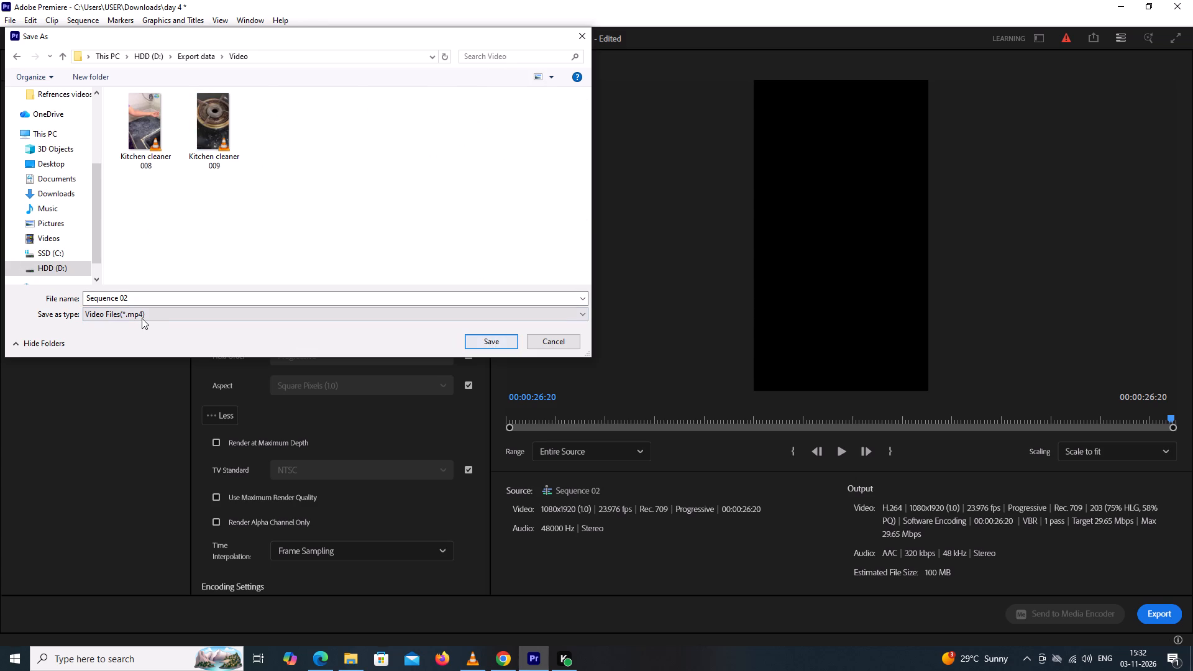
click(130, 296)
text(kitchen cleaner)
key(space)
text(010)
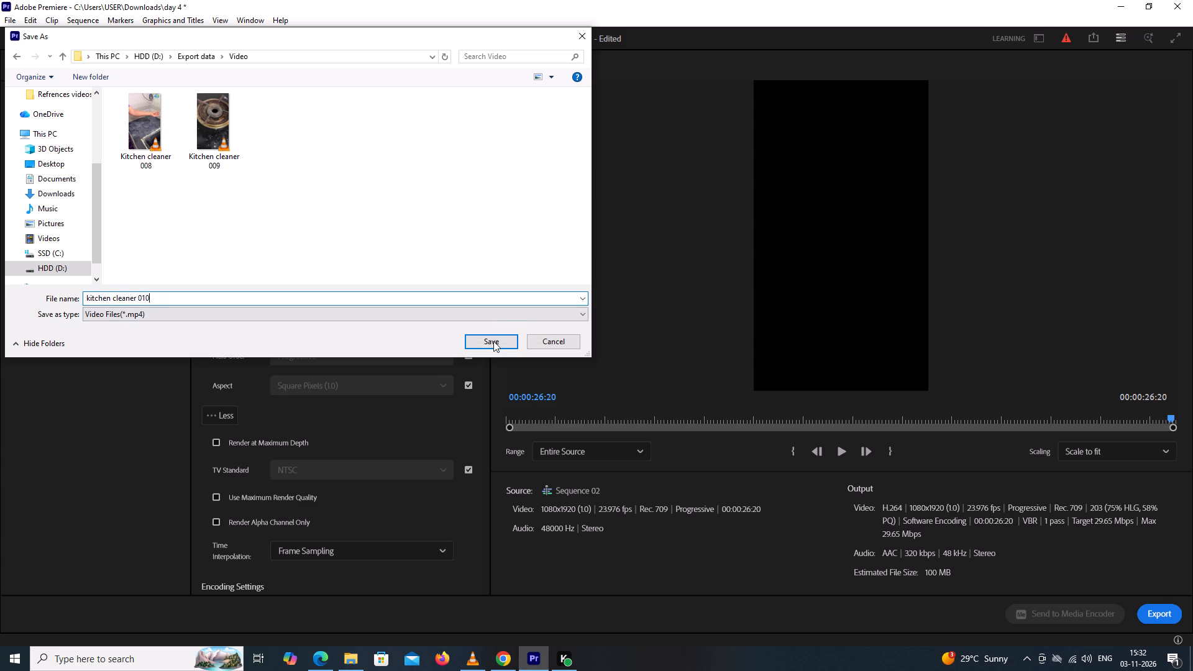
click(492, 343)
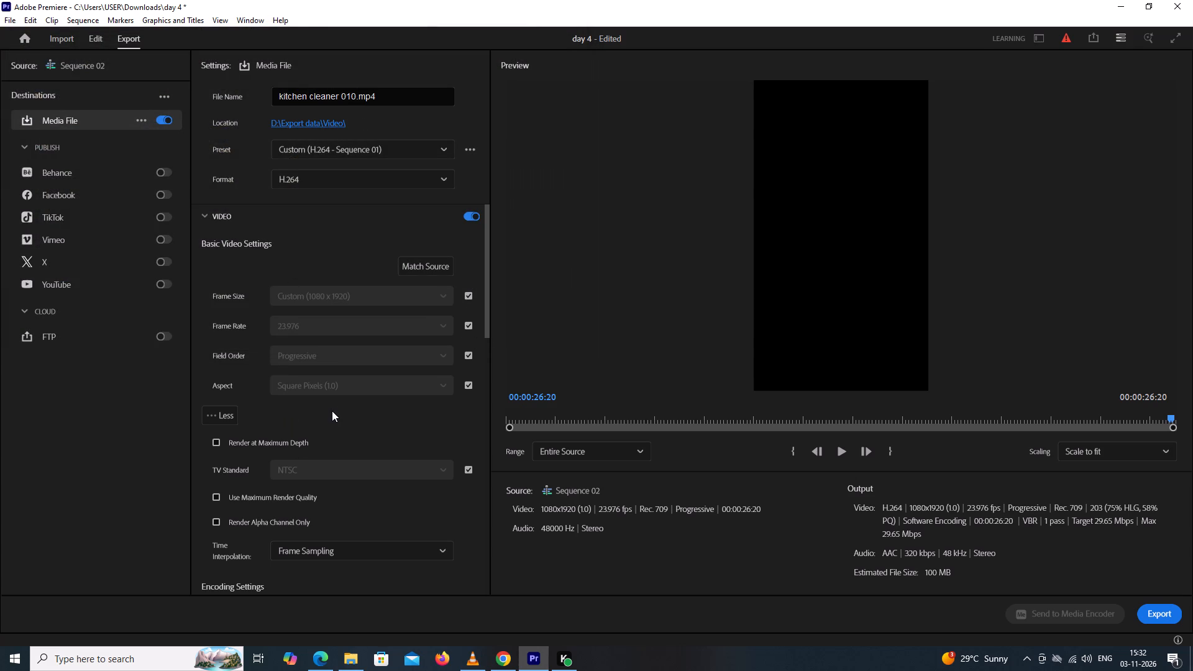
Check the encoding and bitrate settings, and export Sequence 02 as an H.264 media file.
scroll(331, 411, down, 8)
scroll(349, 459, down, 13)
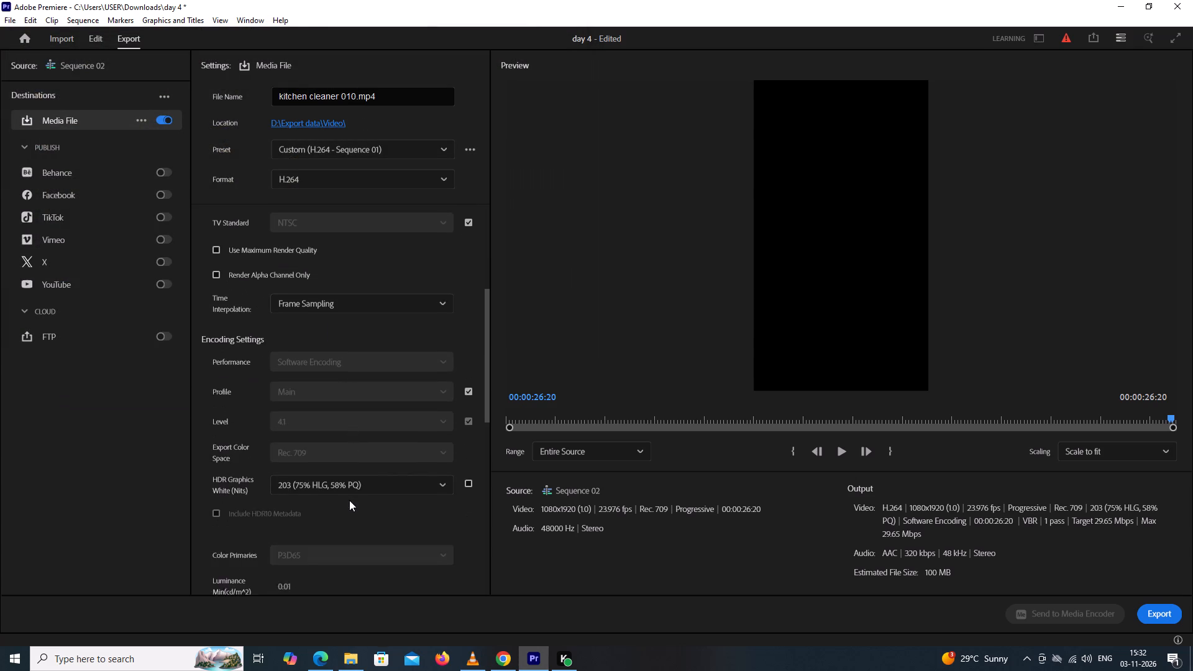
scroll(349, 500, down, 20)
scroll(349, 500, down, 3)
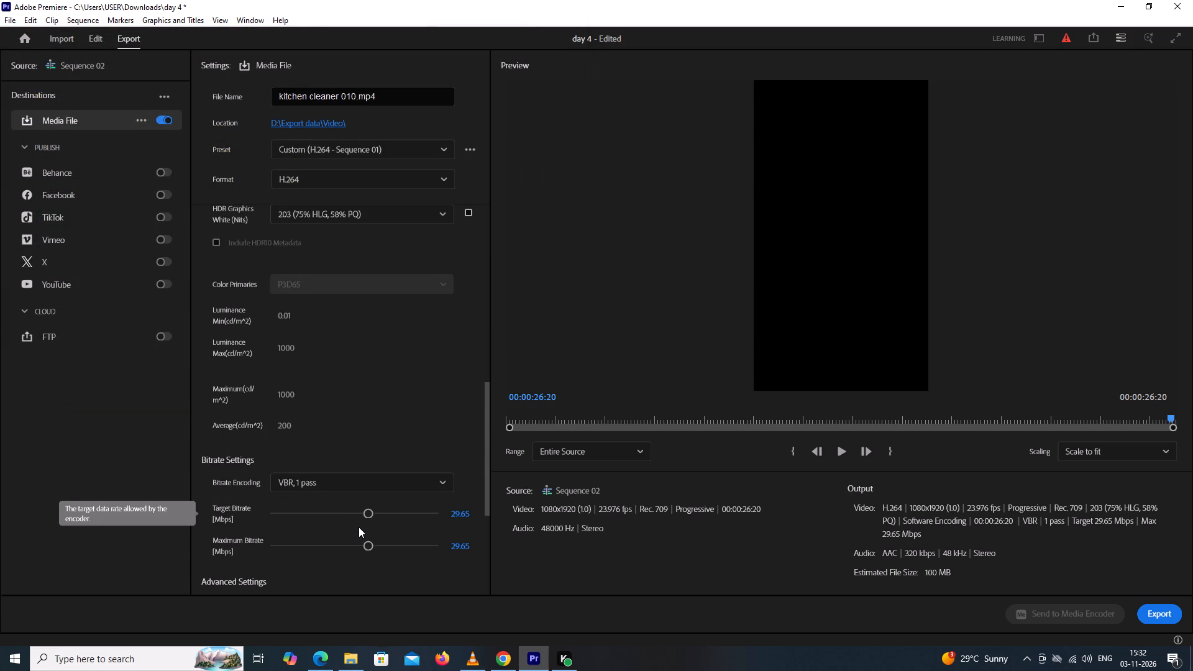
click(1155, 618)
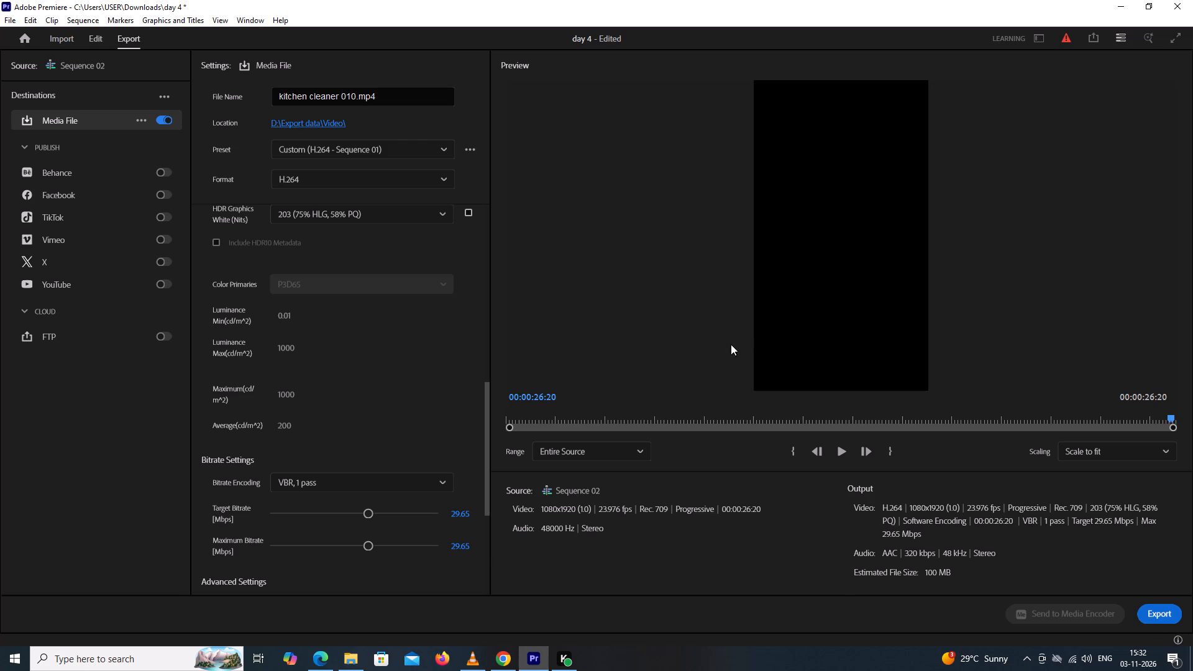
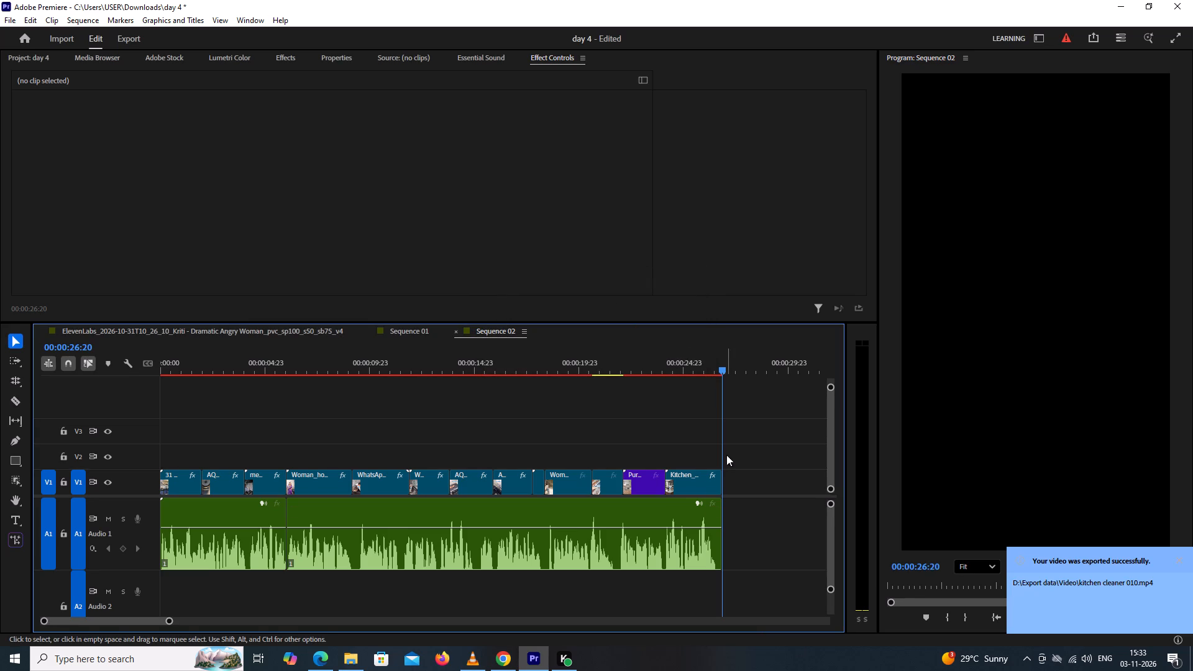
Save the day 4 project with the finished Sequence 02 edit.
click(646, 429)
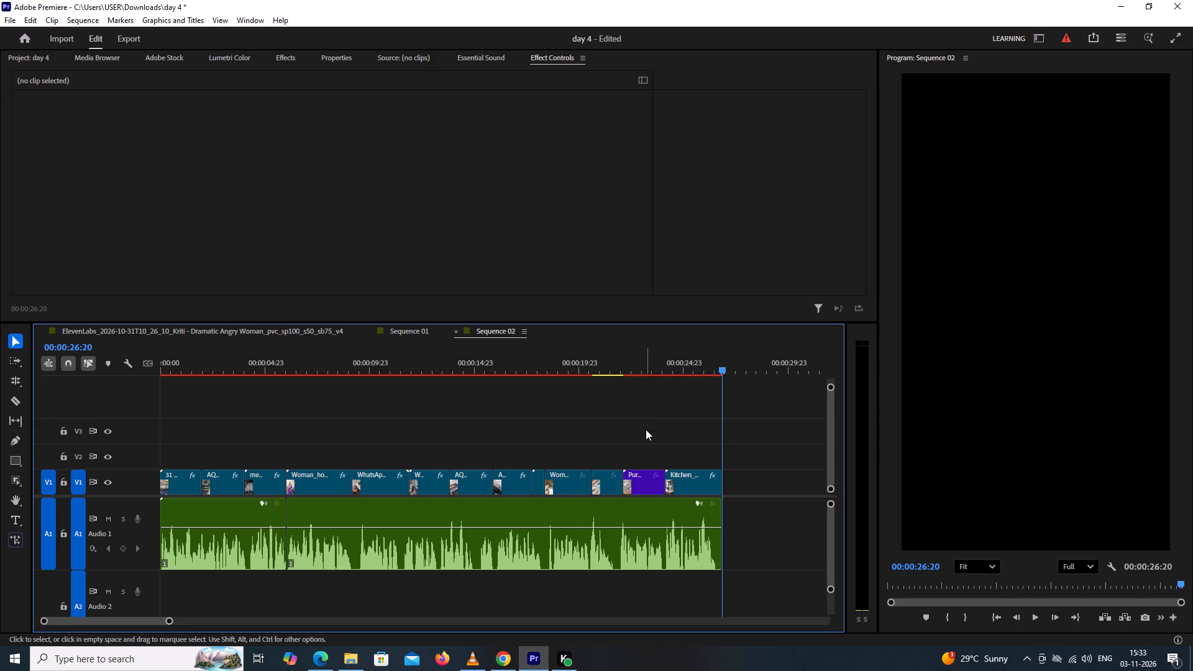
key(ctrl+s)
click(646, 431)
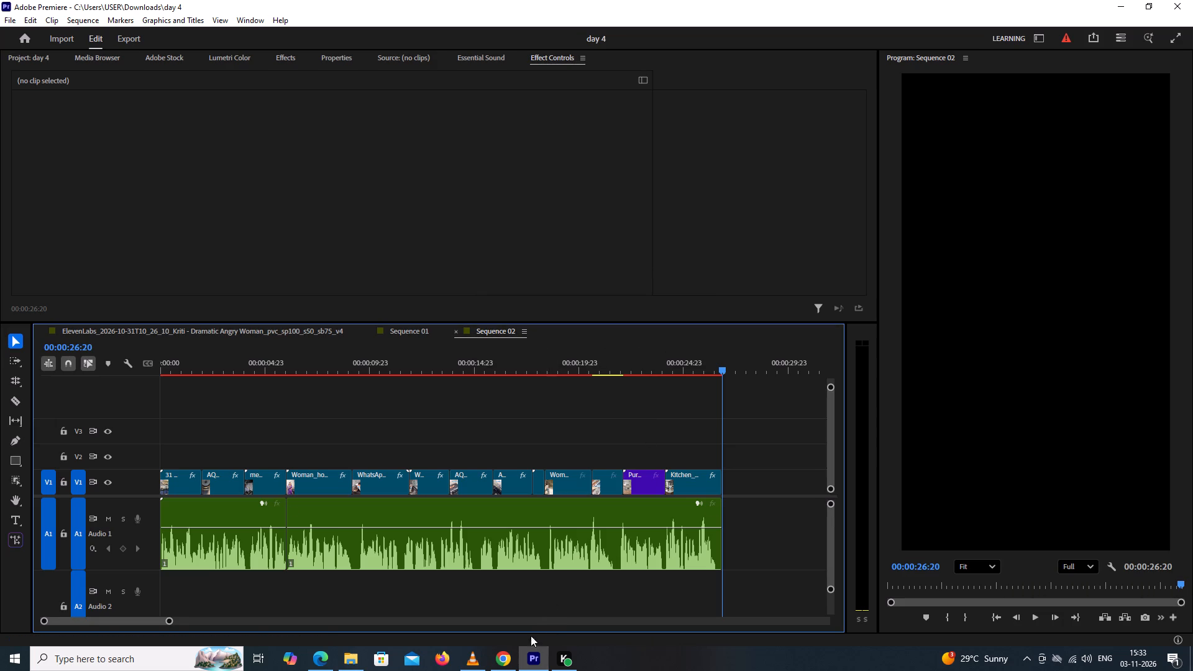
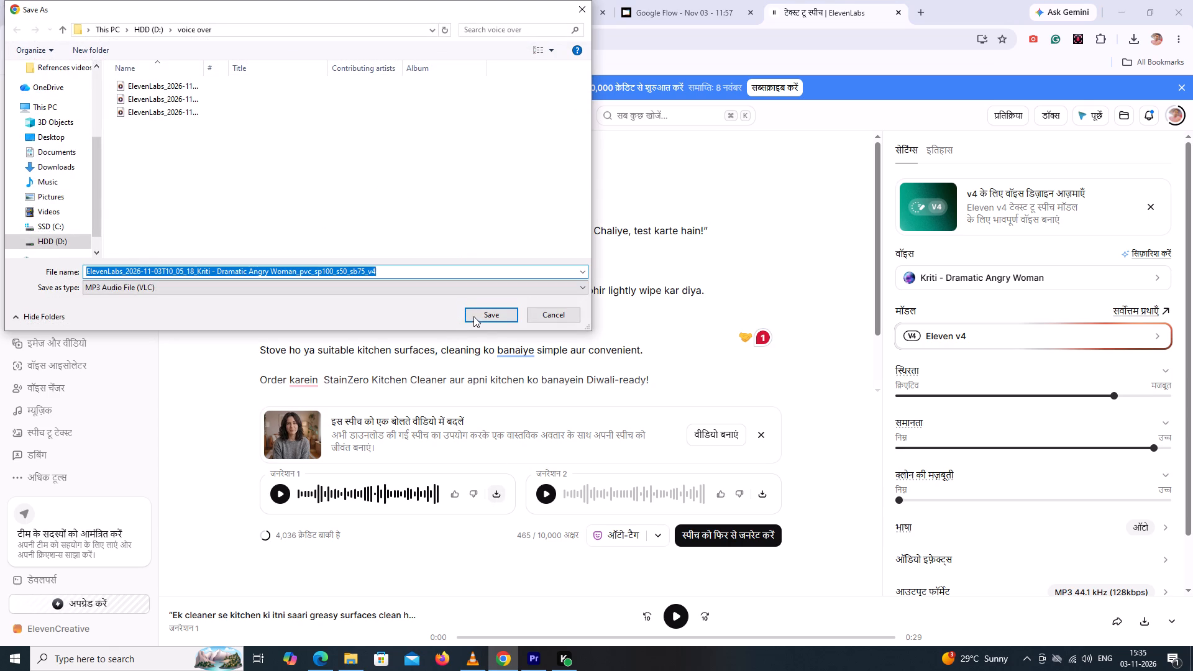
click(60, 240)
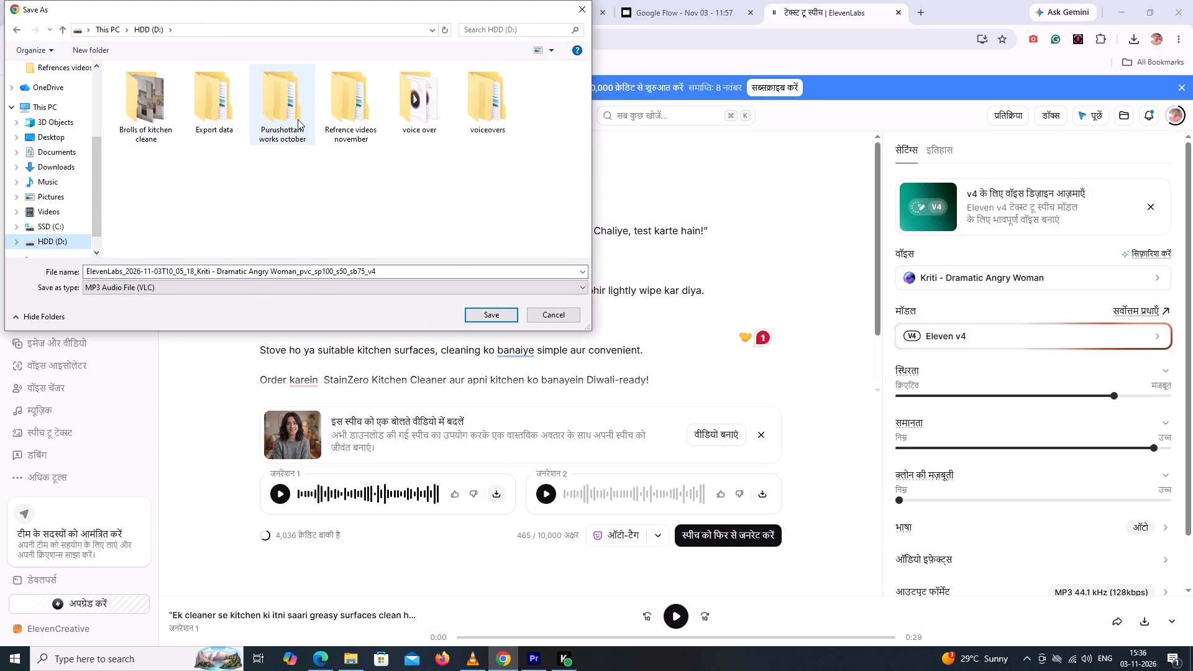
click(401, 101)
click(502, 316)
click(502, 316)
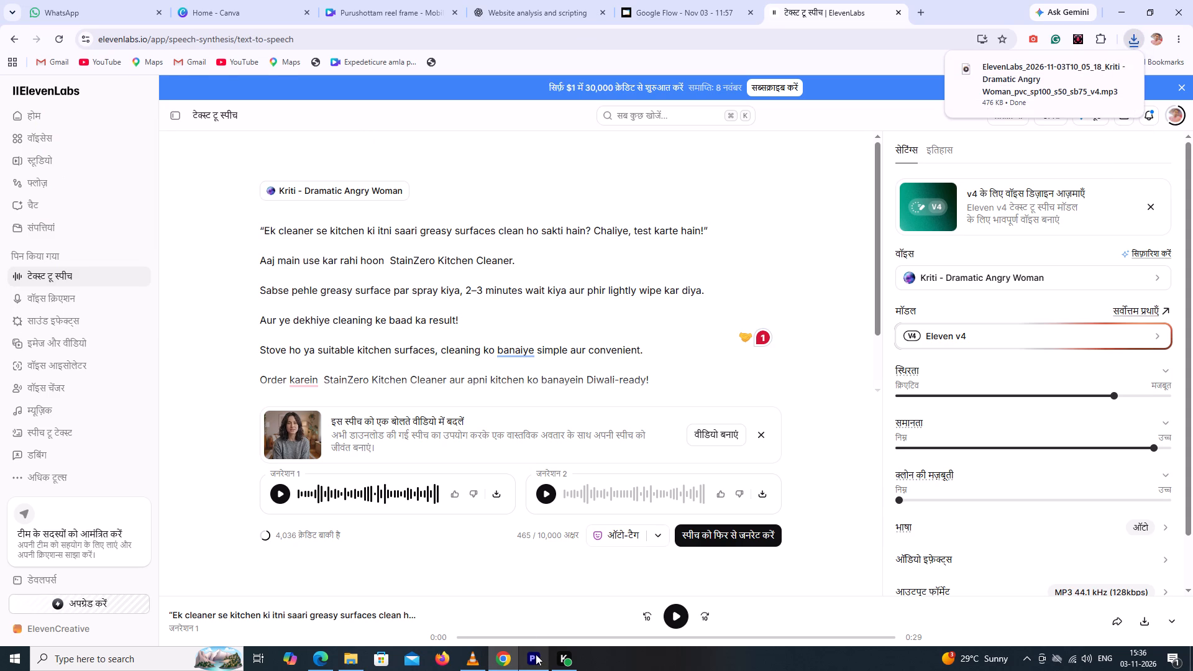
Switch to Adobe Premiere and start creating a new sequence in the day 4 project.
click(536, 654)
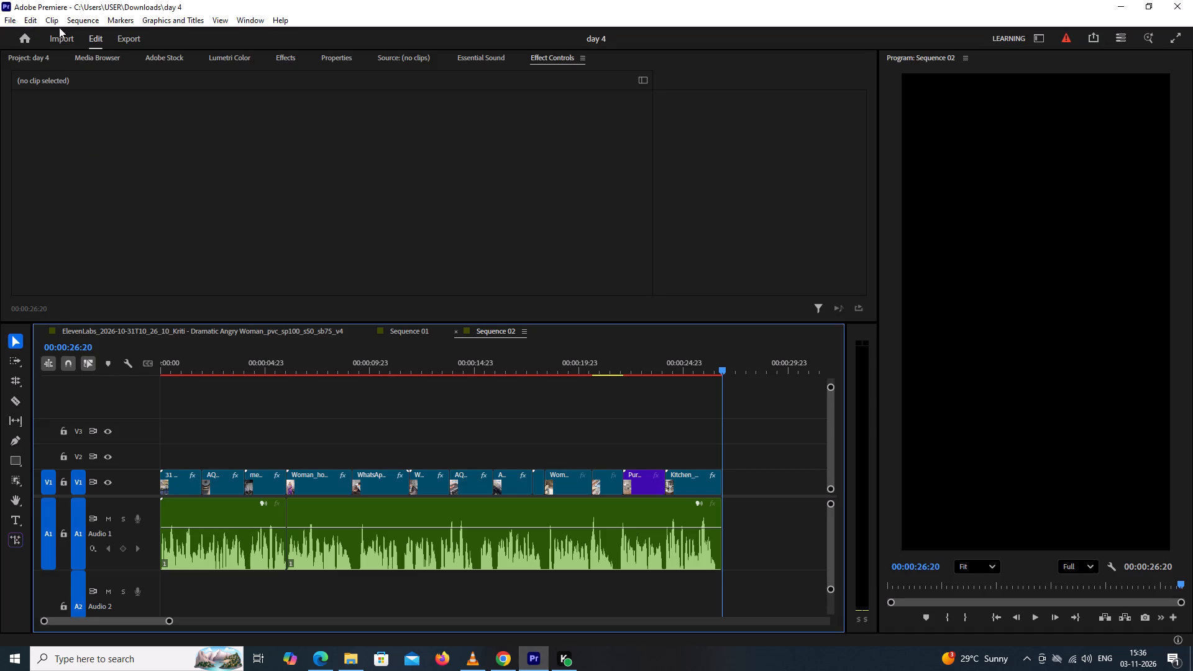